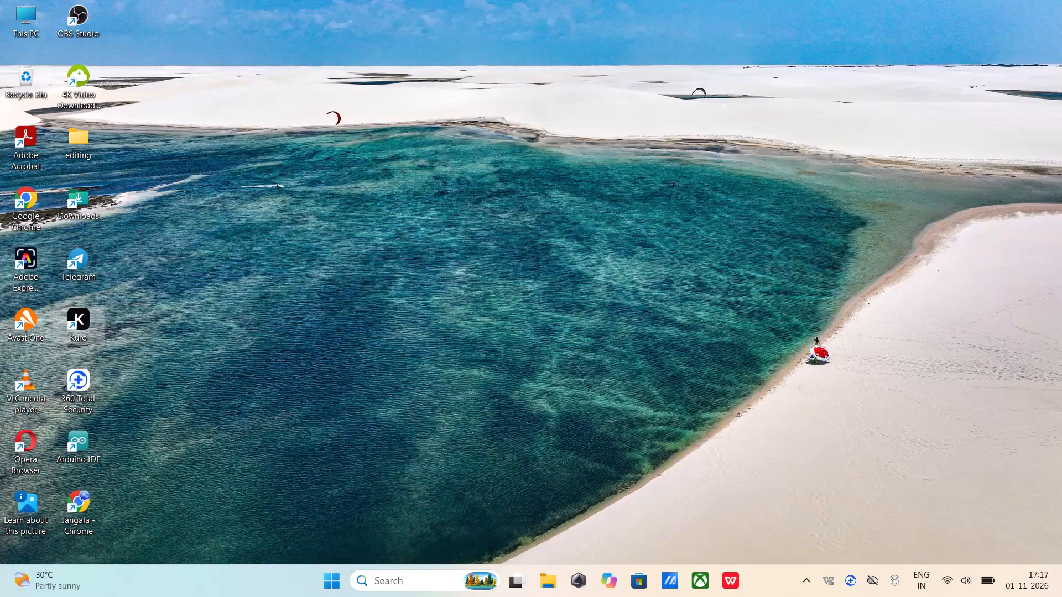
# Launch Adobe Premiere Pro and open the most recent project named sai, last used 2 hours ago.
pyautogui.click(397, 586)
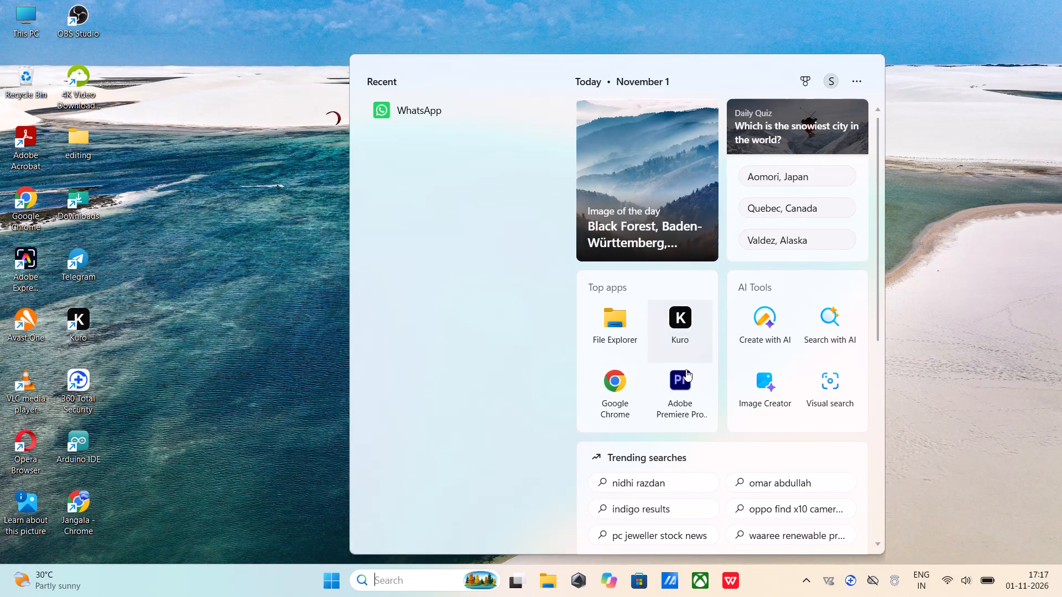
pyautogui.click(681, 379)
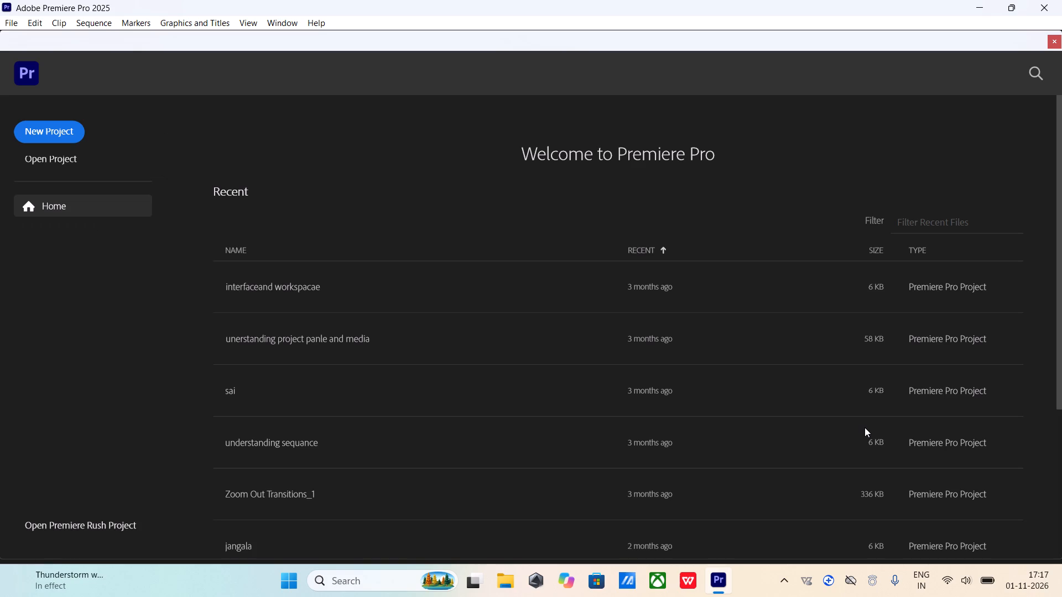
pyautogui.scroll(-2, 695, 445)
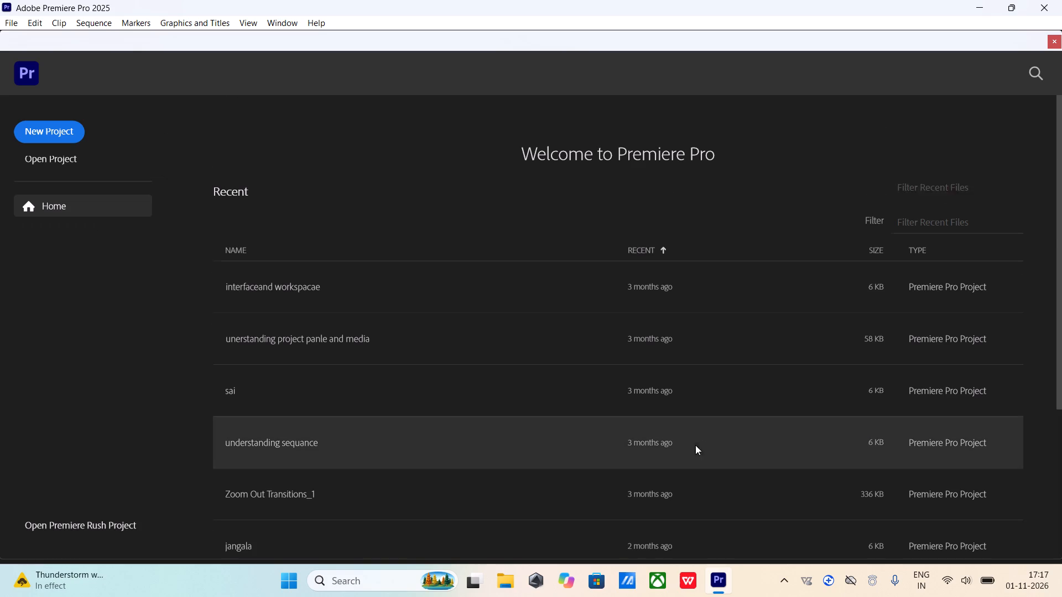
pyautogui.scroll(-2, 695, 445)
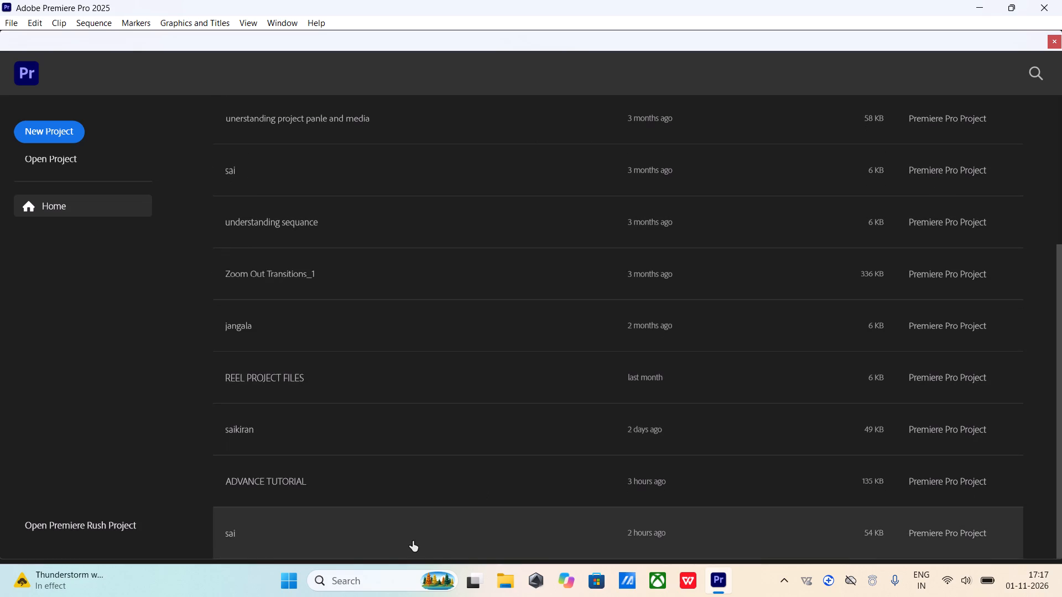
pyautogui.click(413, 541)
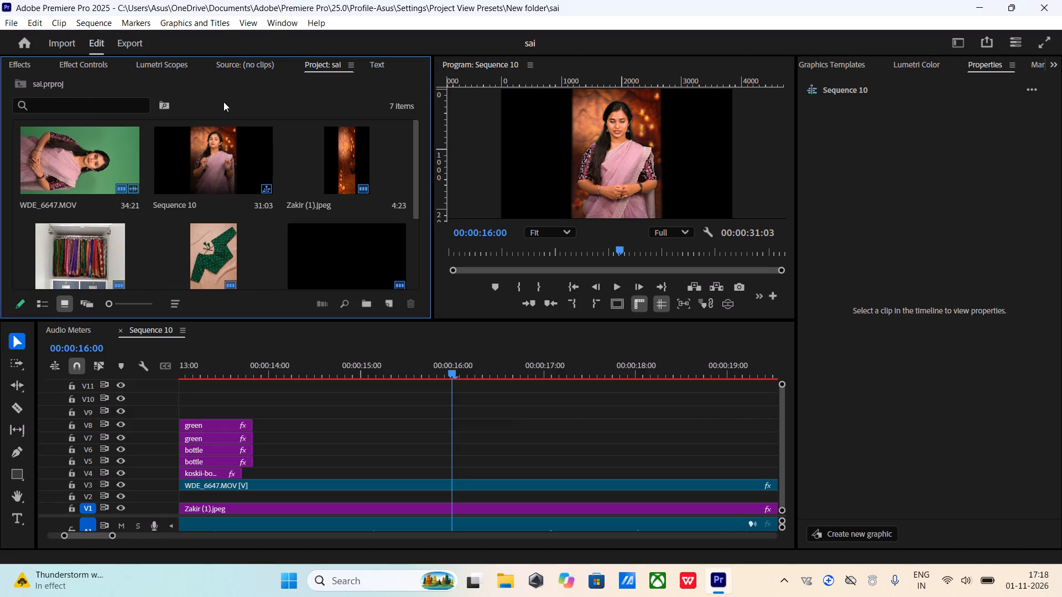
# Scrub through Sequence 10 around the 14 to 16 second range and park the playhead at 00:00:15:12.
pyautogui.scroll(-3, 217, 171)
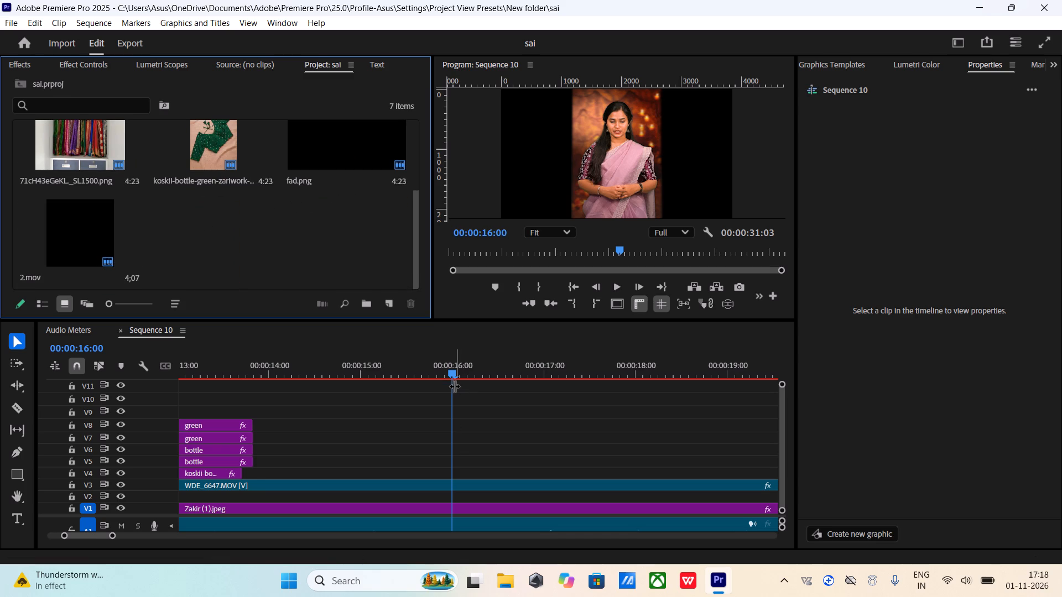
pyautogui.moveTo(454, 369); pyautogui.dragTo(539, 377)
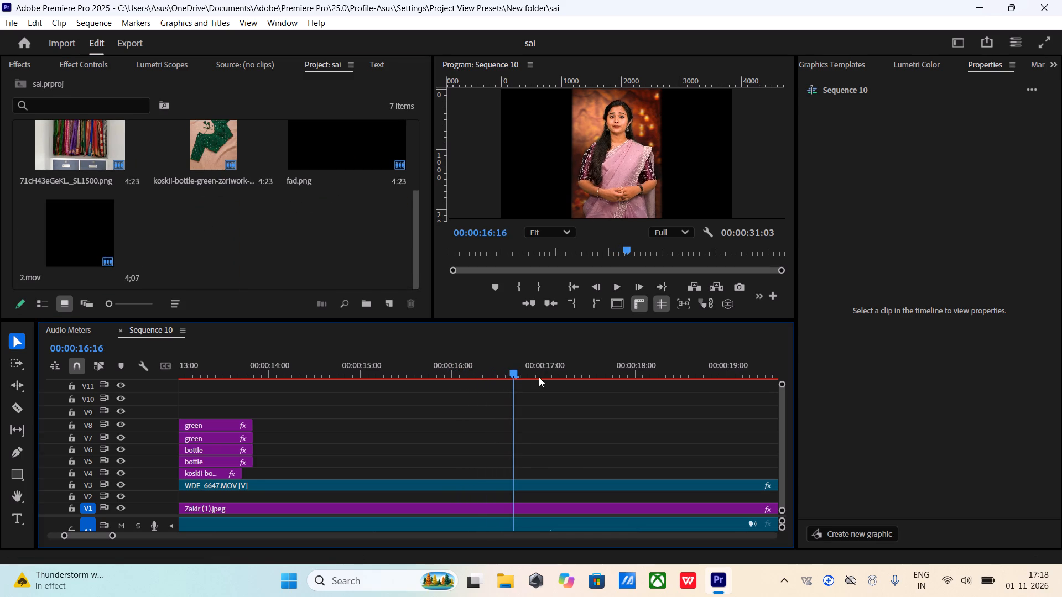
pyautogui.moveTo(539, 377); pyautogui.dragTo(368, 416)
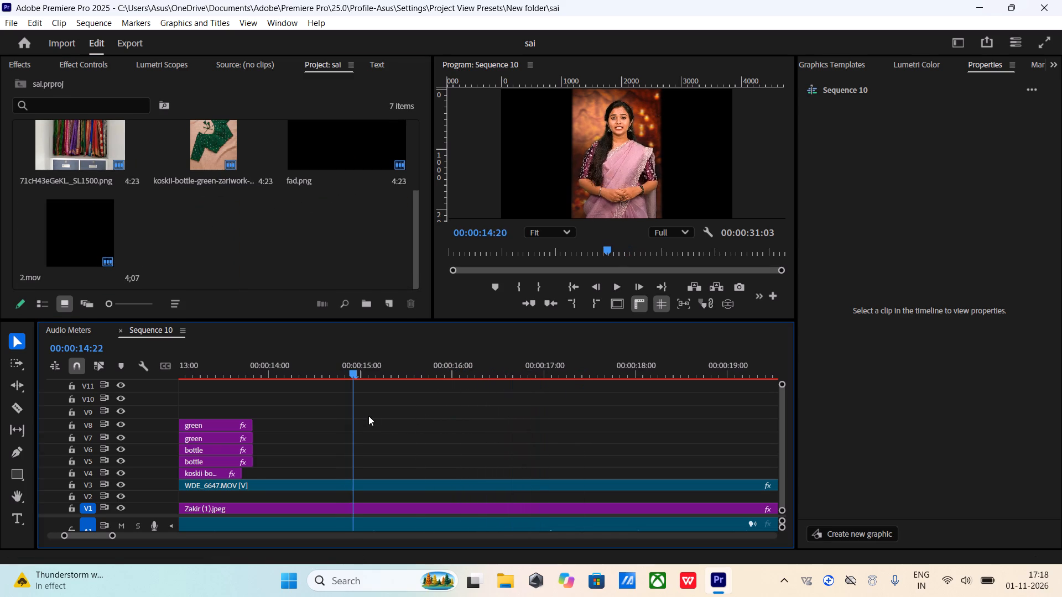
pyautogui.moveTo(368, 416); pyautogui.dragTo(491, 413)
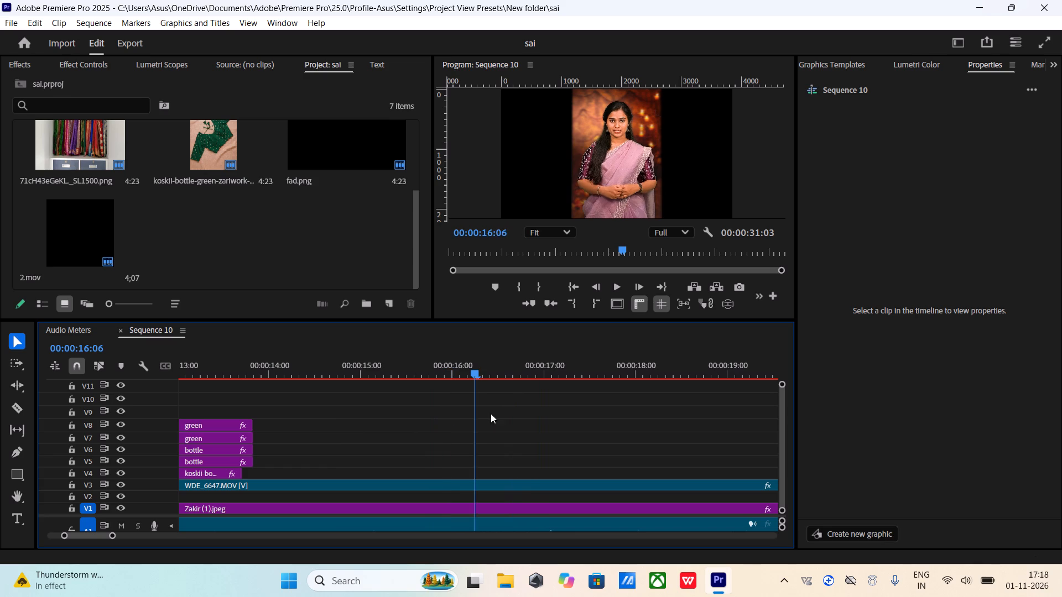
pyautogui.moveTo(491, 413); pyautogui.dragTo(414, 423)
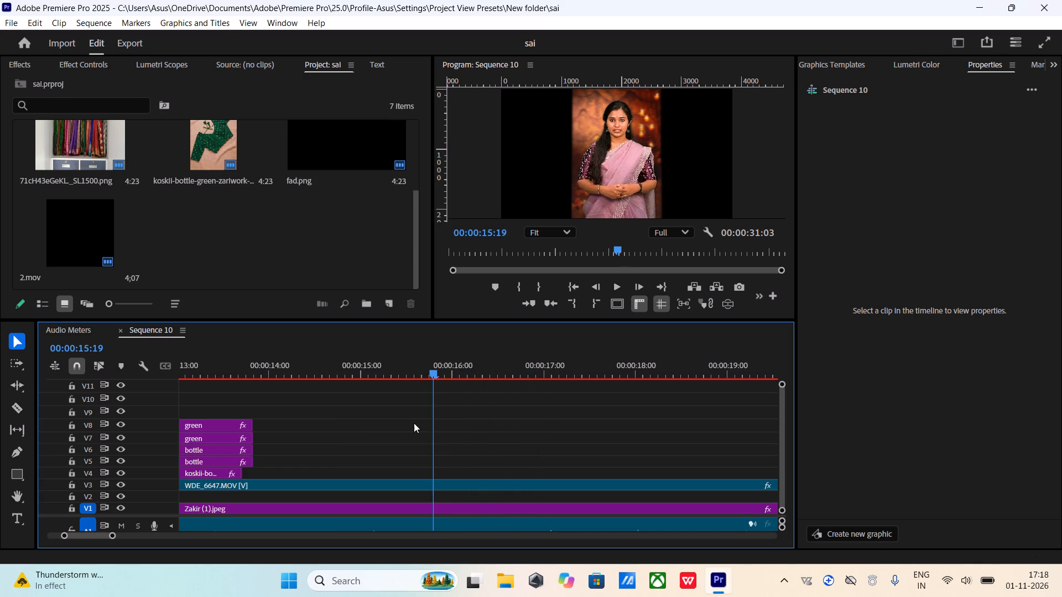
pyautogui.moveTo(414, 423); pyautogui.dragTo(408, 421)
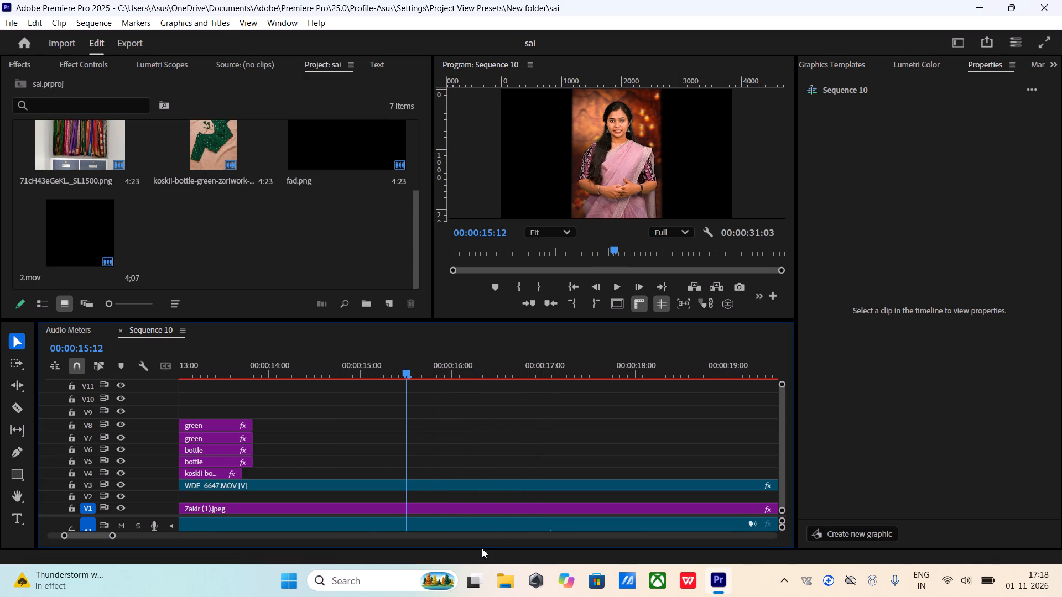
# Switch to File Explorer and open the background studio images folder inside Downloads, Edditing stuff.
pyautogui.click(497, 573)
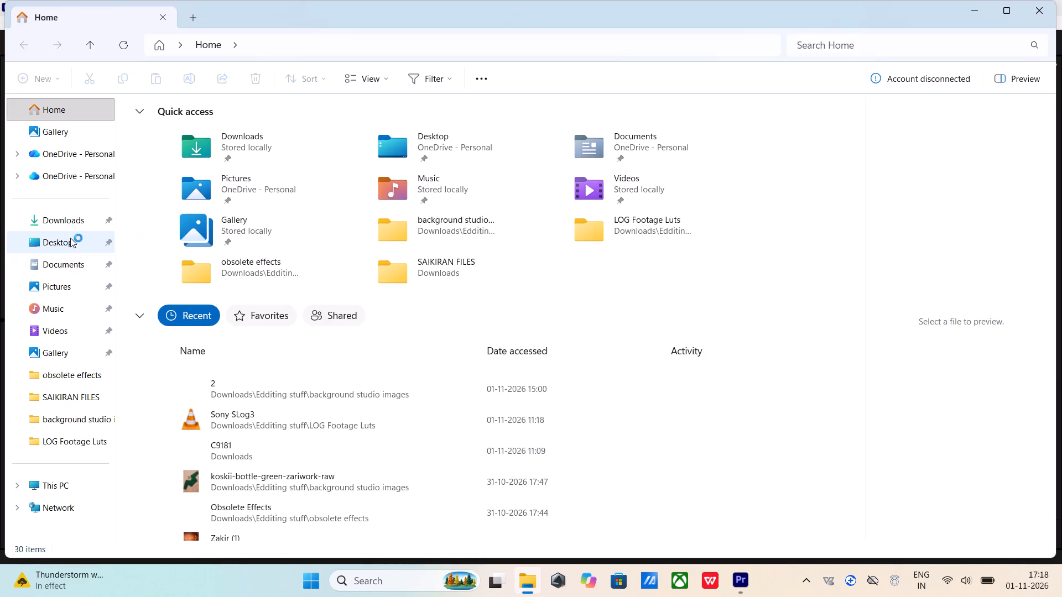
pyautogui.click(72, 221)
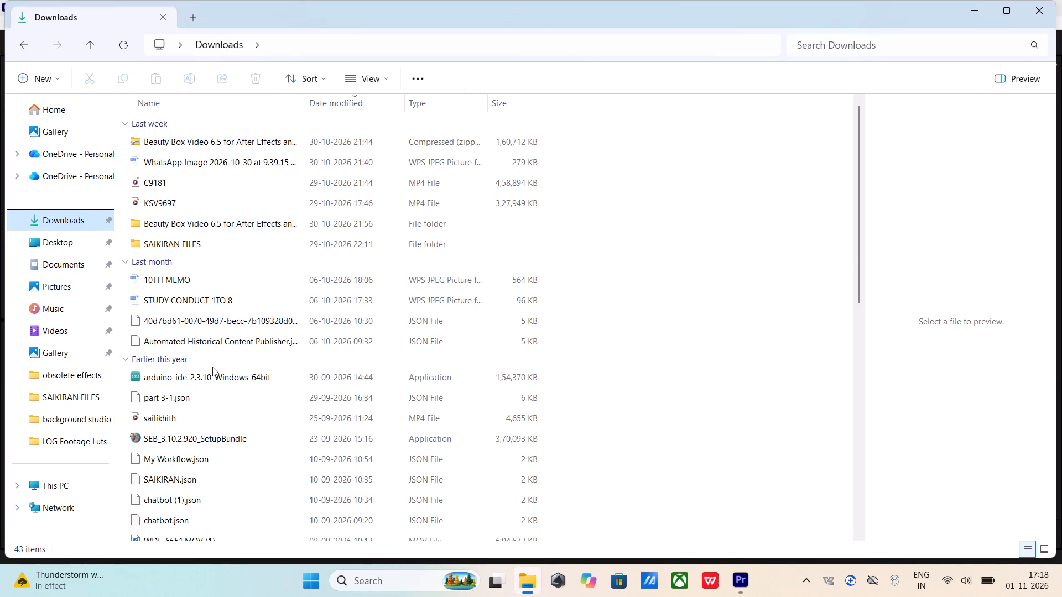
pyautogui.scroll(-1, 233, 330)
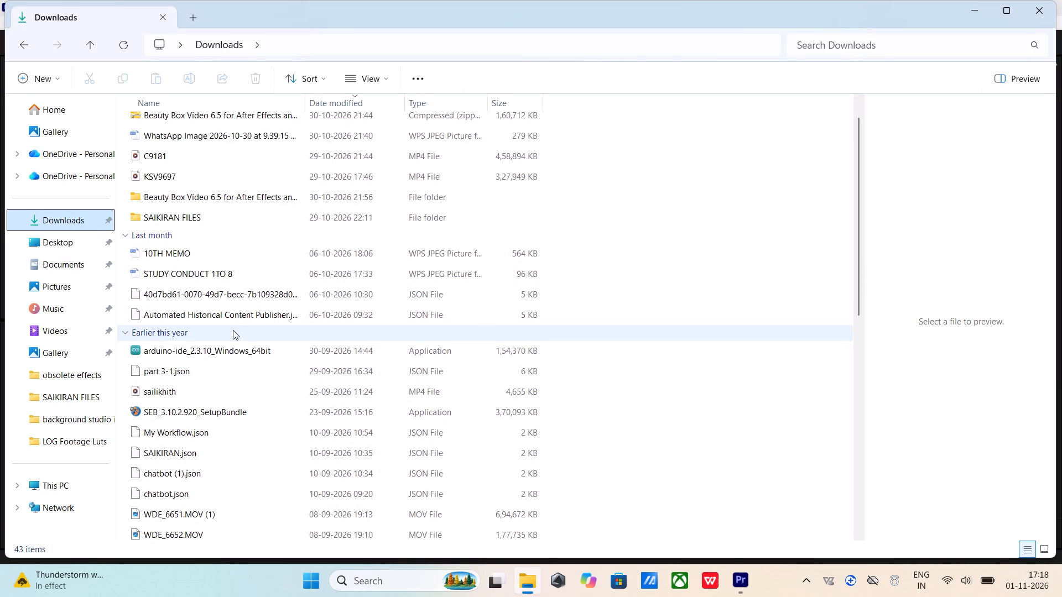
pyautogui.scroll(-1, 233, 330)
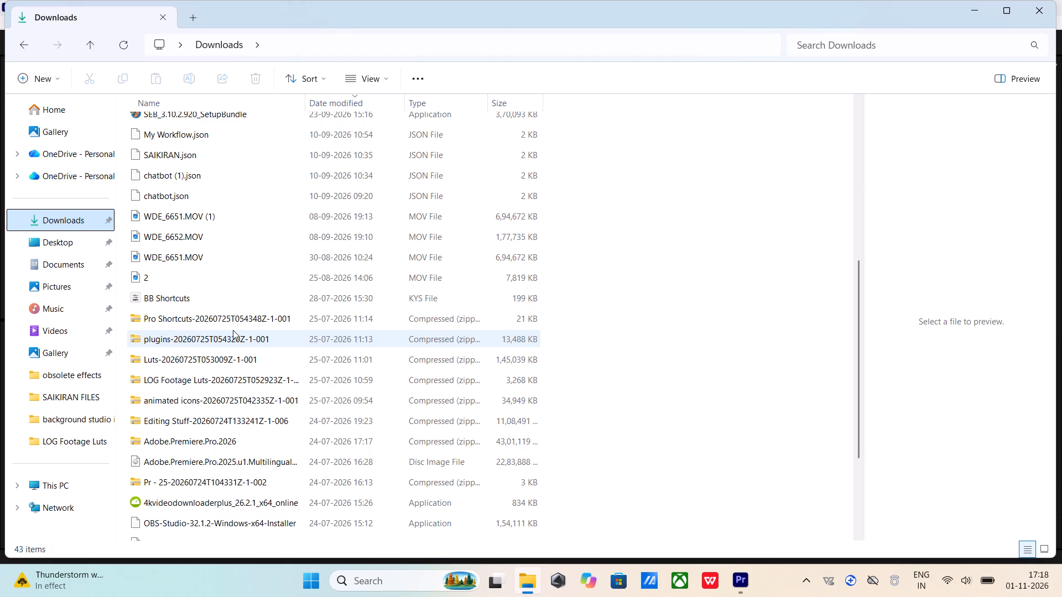
pyautogui.scroll(-2, 233, 330)
pyautogui.scroll(-1, 209, 421)
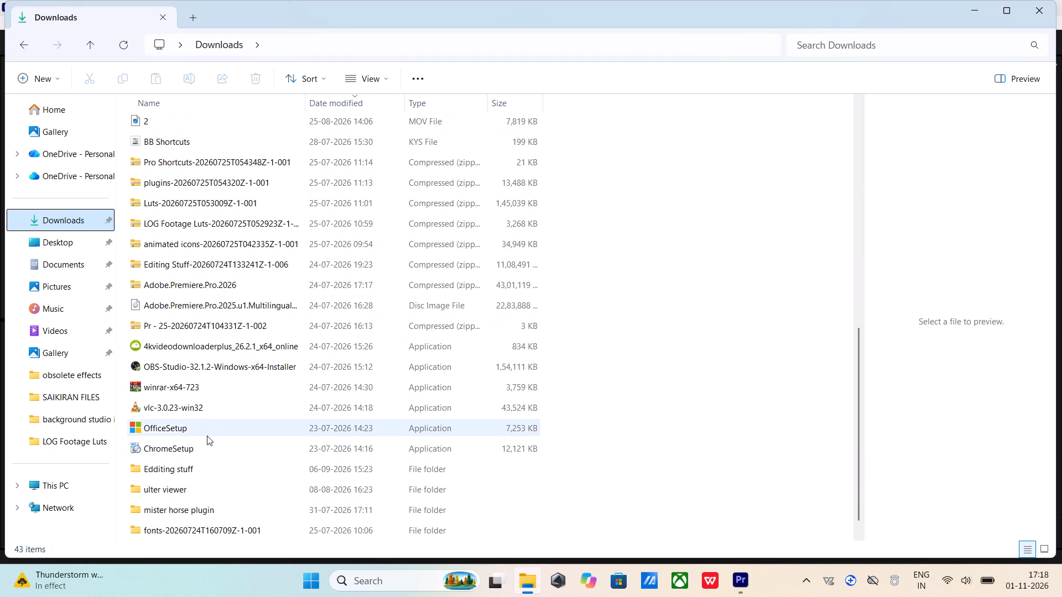
pyautogui.doubleClick(200, 462)
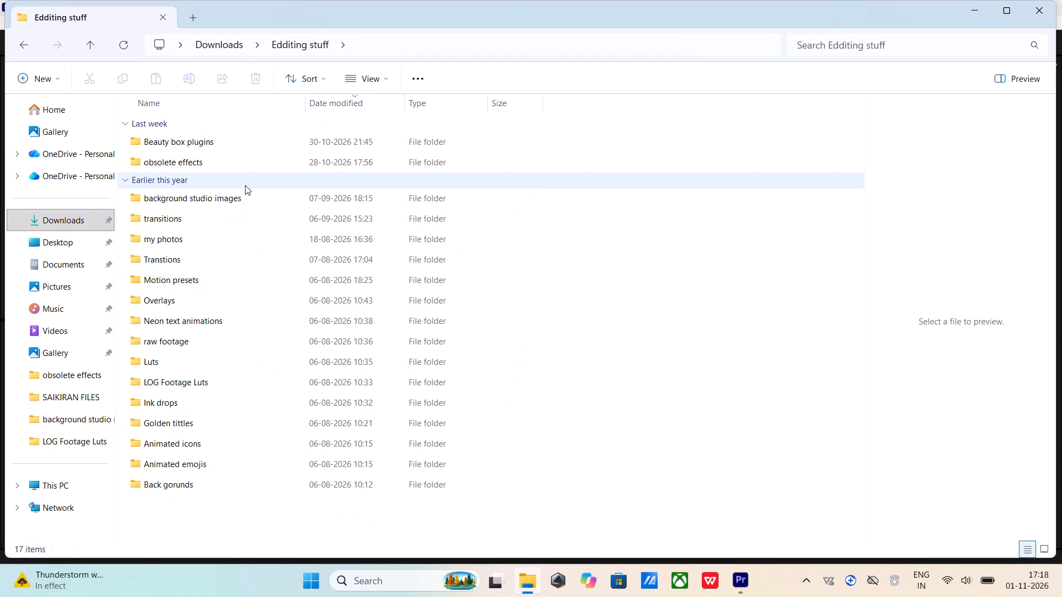
pyautogui.doubleClick(280, 203)
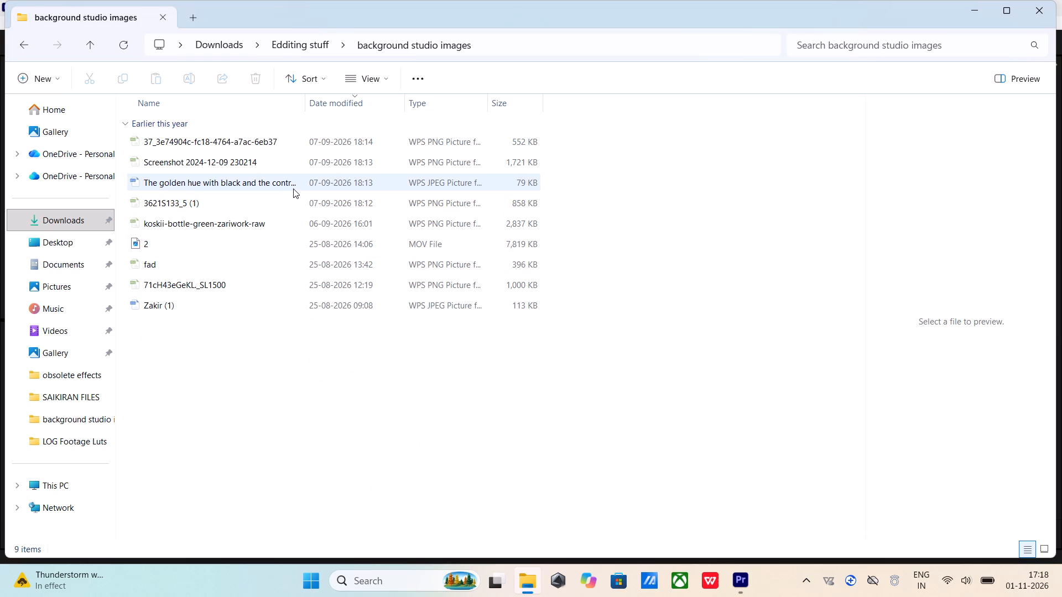
# Preview the golden hue JPEG, 3621S133_5 (1) and 37_3e74904c images to compare candidates for the video.
pyautogui.doubleClick(293, 188)
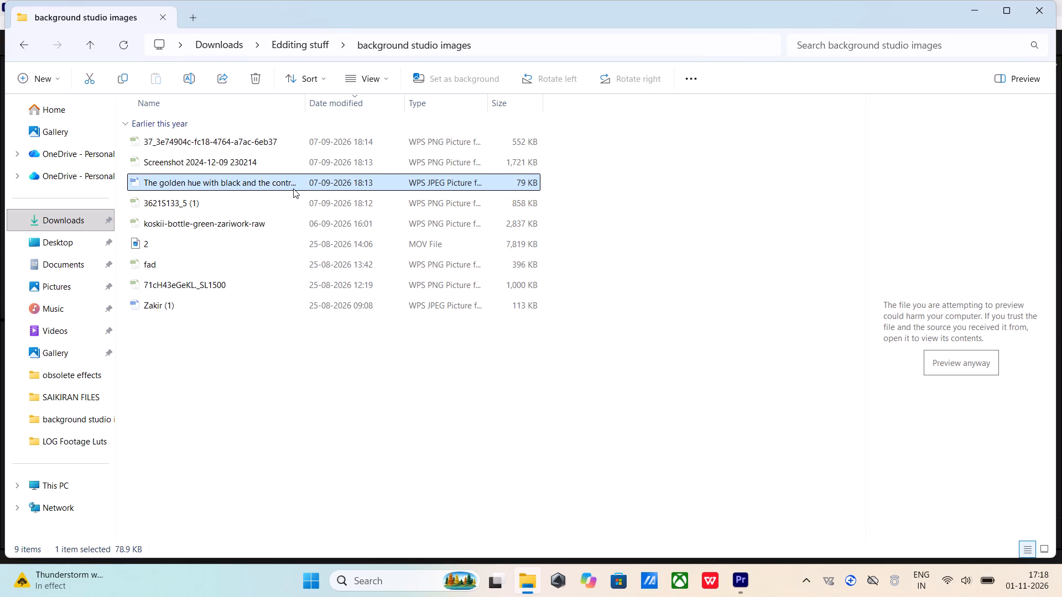
pyautogui.click(308, 188)
pyautogui.moveTo(308, 188); pyautogui.dragTo(325, 195)
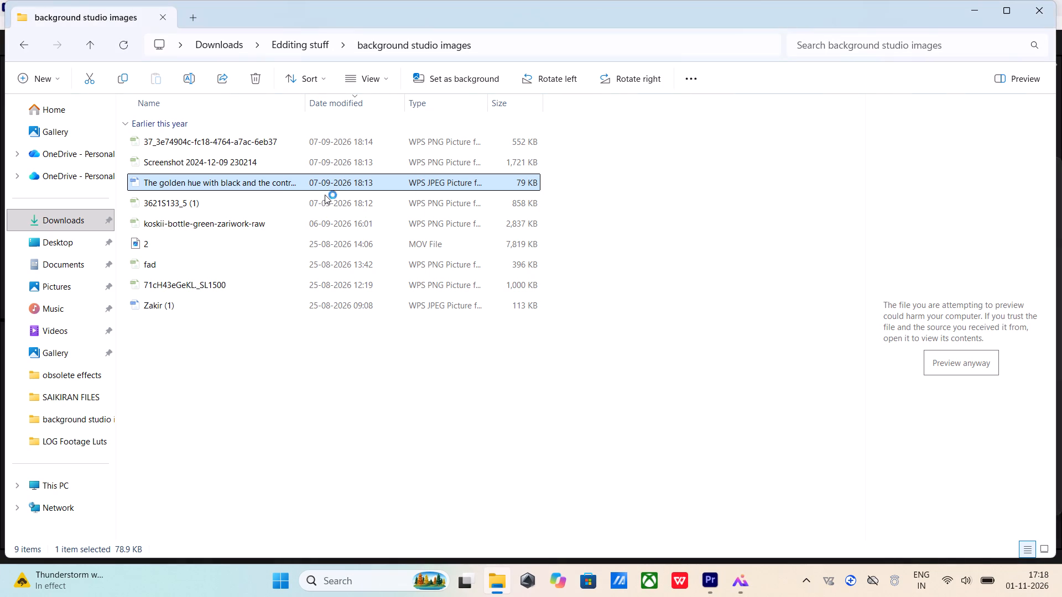
pyautogui.moveTo(325, 195); pyautogui.dragTo(325, 193)
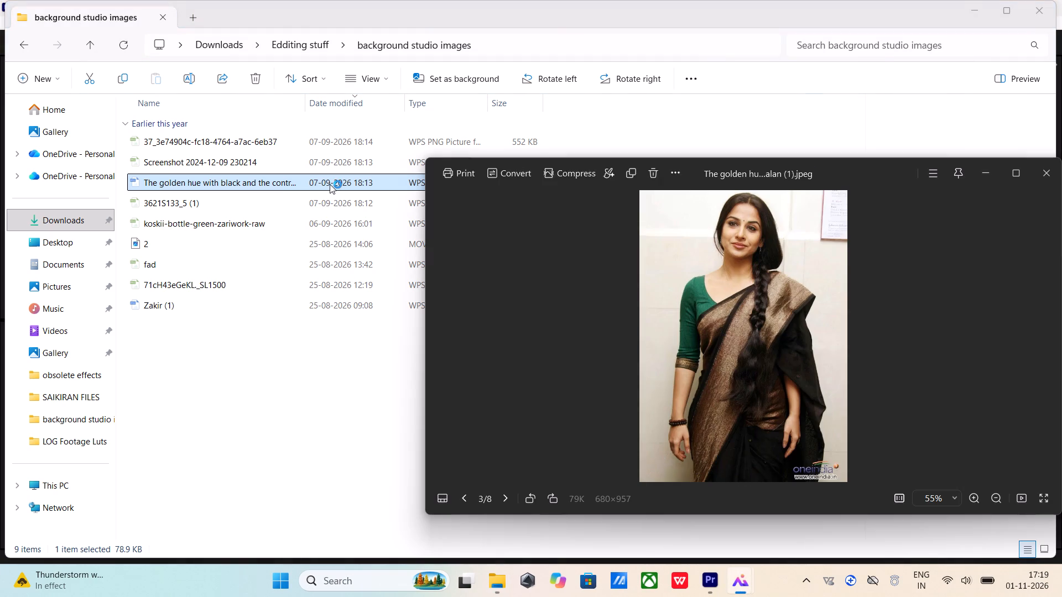
pyautogui.doubleClick(247, 207)
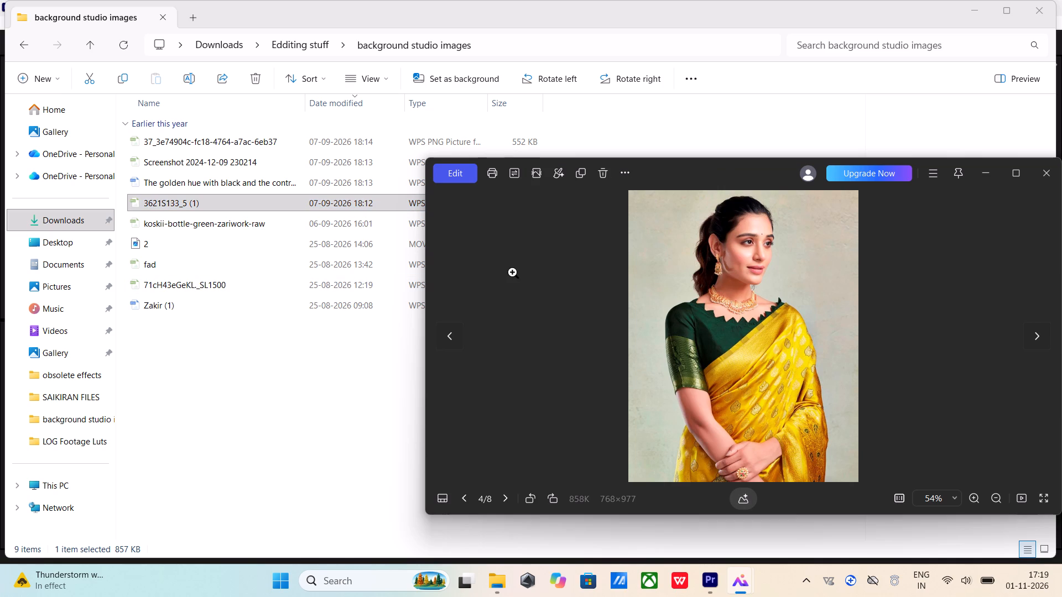
pyautogui.doubleClick(278, 143)
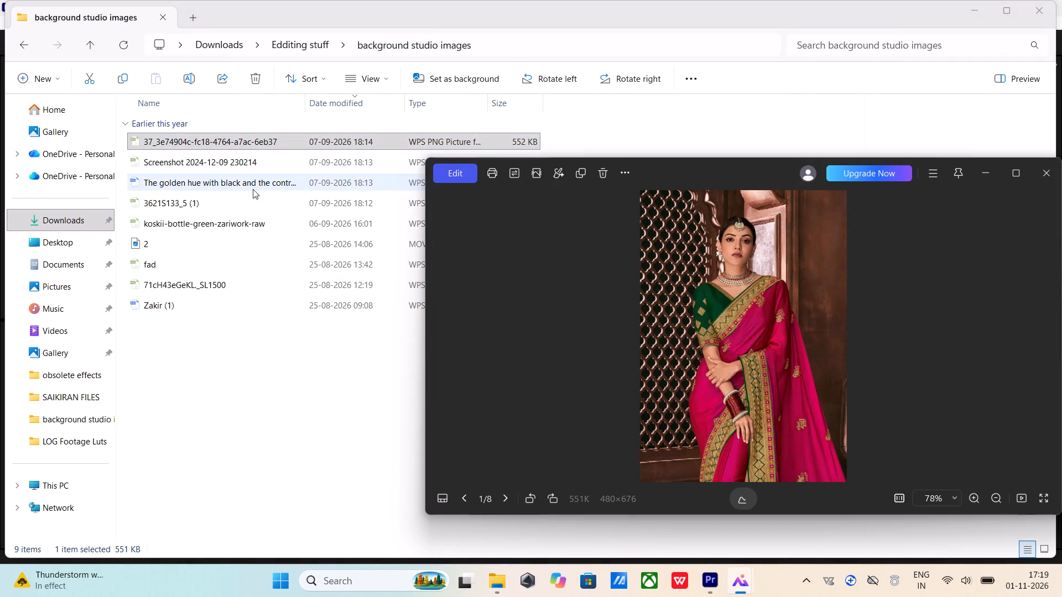
pyautogui.doubleClick(242, 201)
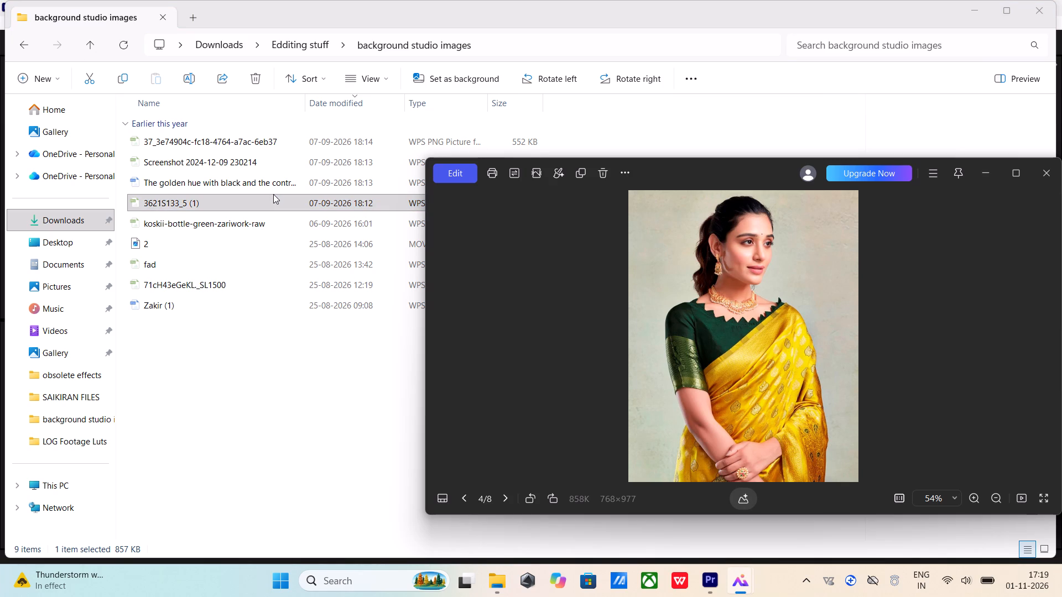
# Bring 3621S133_5 (1).png from the folder into Premiere Pro's Sequence 10, placing it on track V4 at about 00:00:15:05.
pyautogui.click(265, 205)
pyautogui.moveTo(265, 205); pyautogui.dragTo(430, 334)
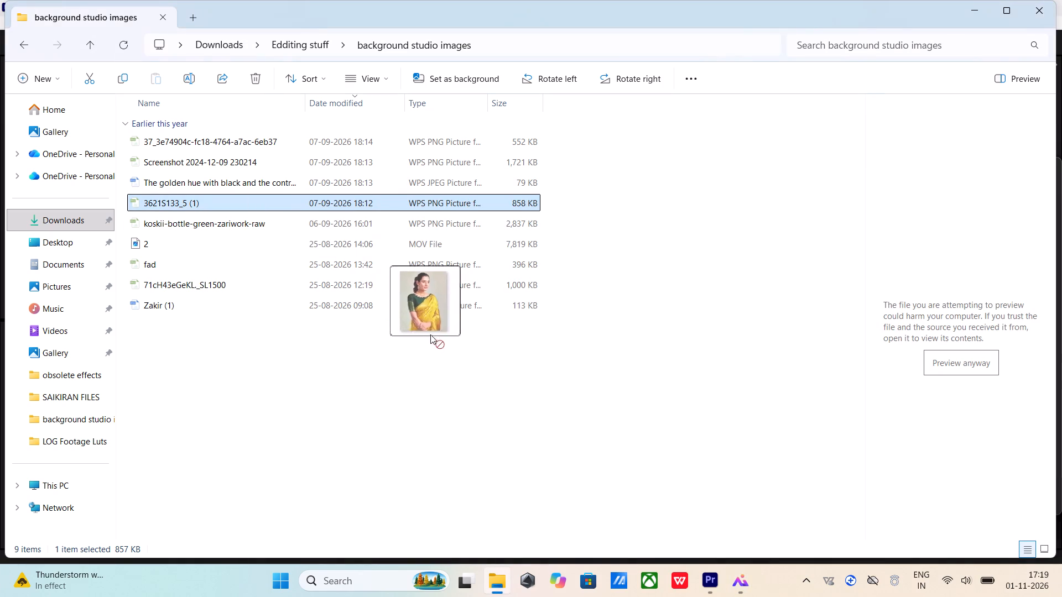
pyautogui.moveTo(430, 334); pyautogui.dragTo(694, 529)
pyautogui.hscroll(1, 571, 334)
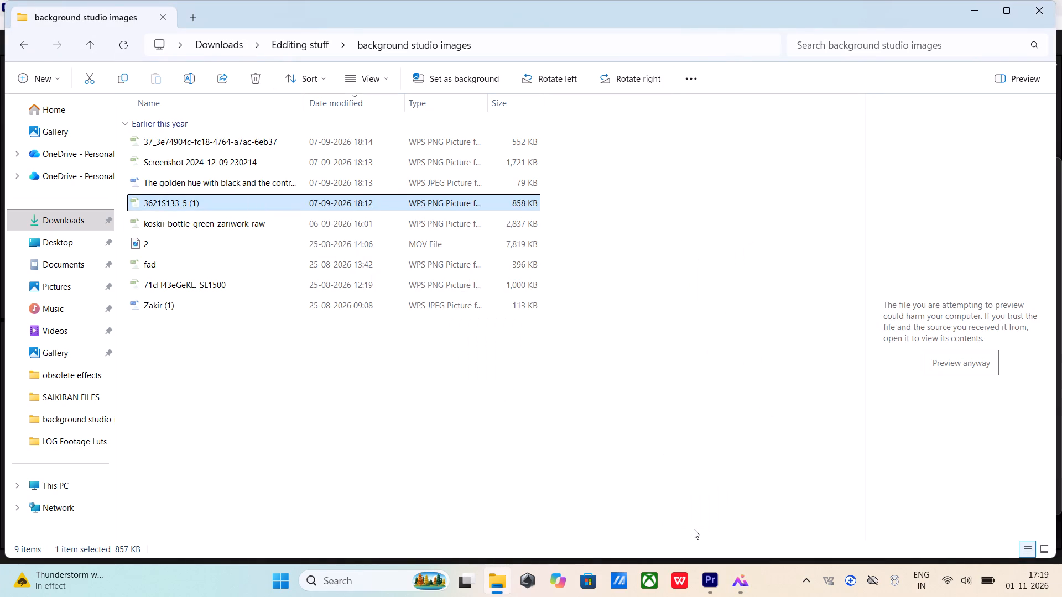
pyautogui.moveTo(438, 207); pyautogui.dragTo(695, 593)
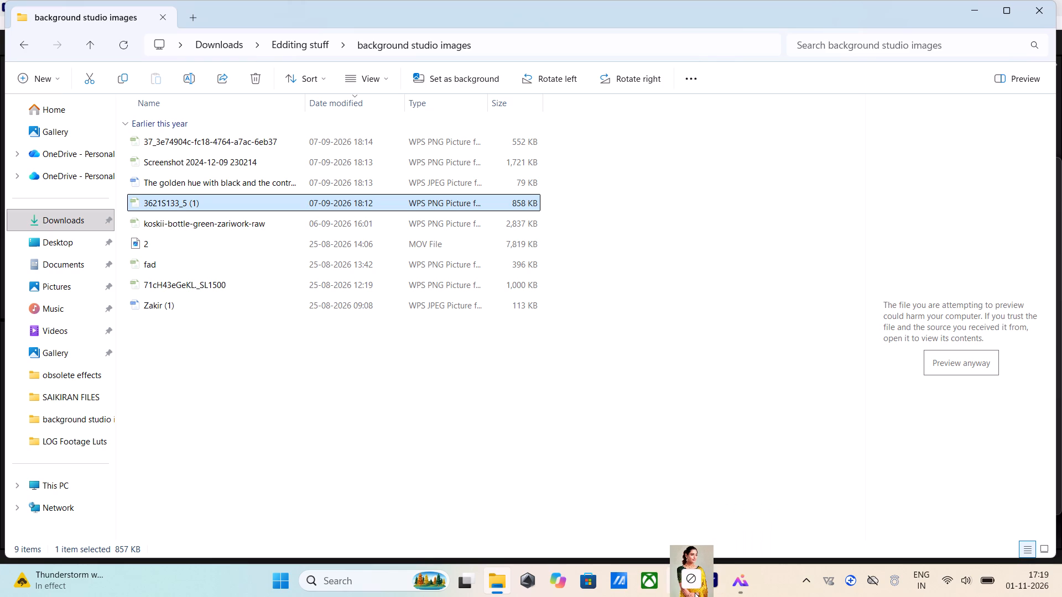
pyautogui.moveTo(695, 593); pyautogui.dragTo(502, 472)
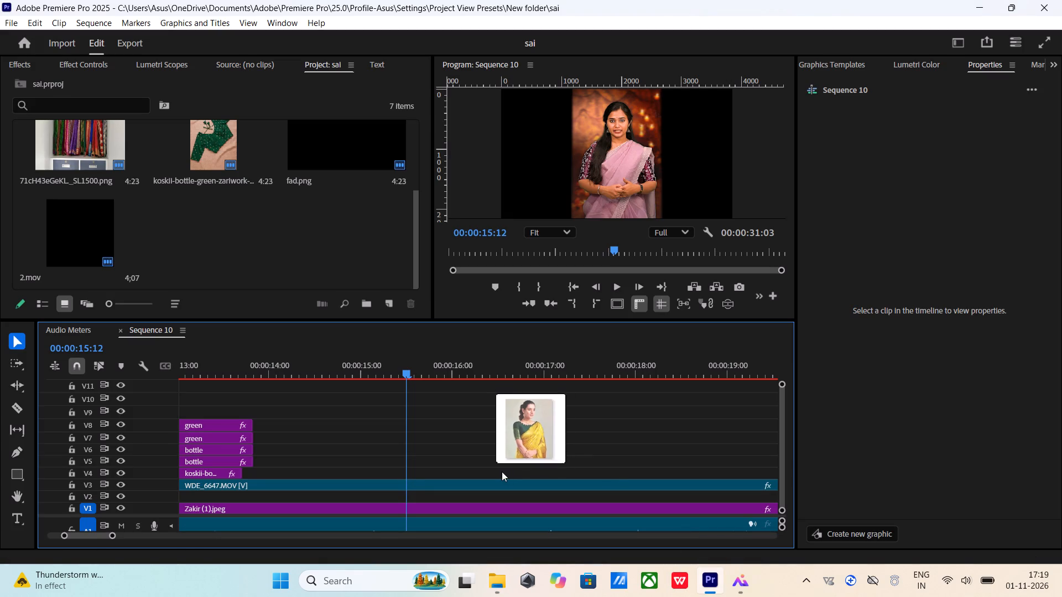
pyautogui.moveTo(502, 472); pyautogui.dragTo(449, 446)
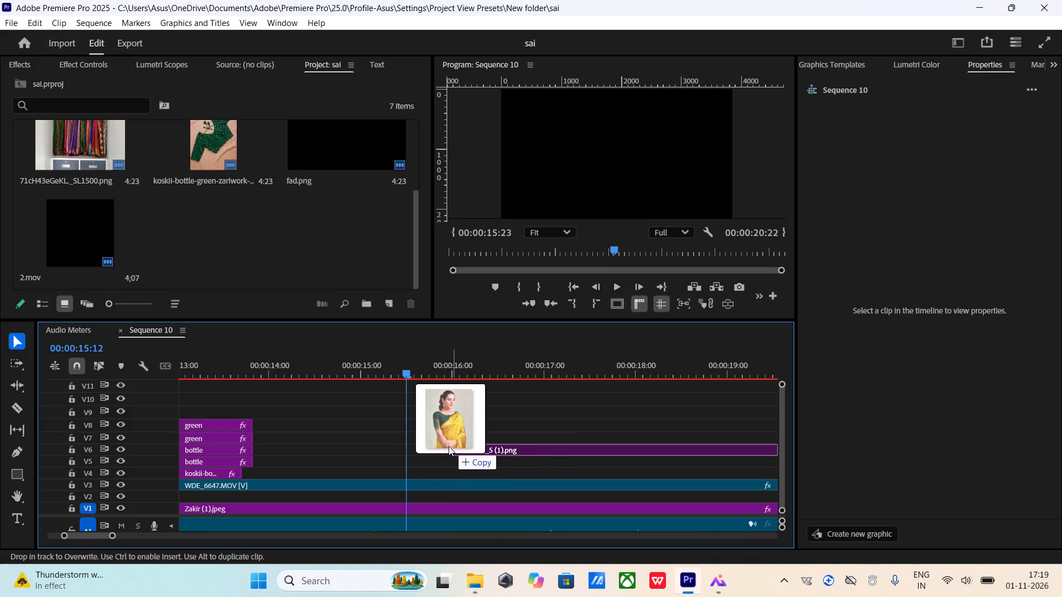
pyautogui.moveTo(449, 446); pyautogui.dragTo(430, 457)
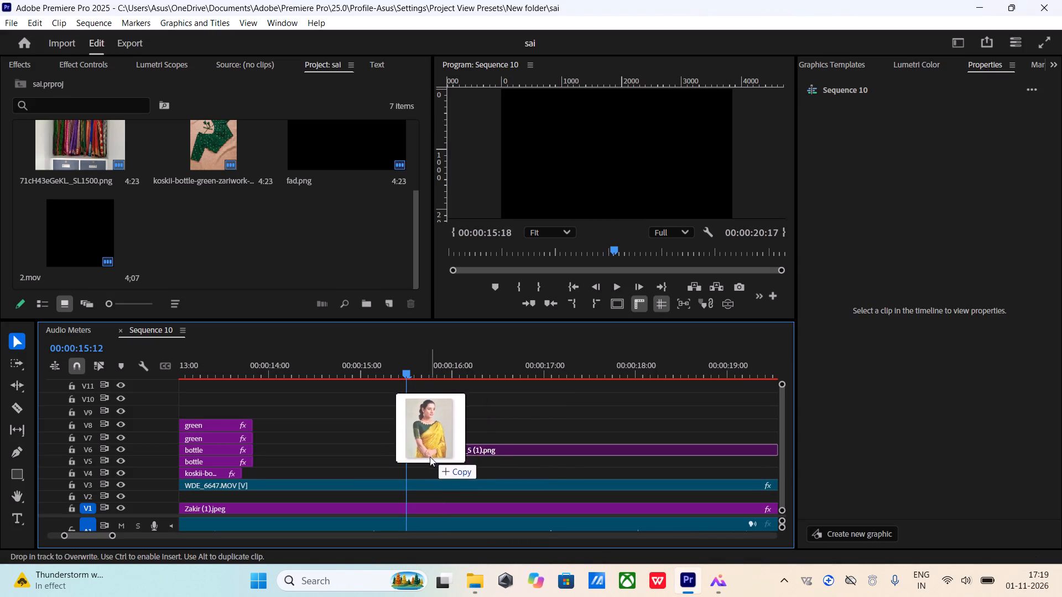
pyautogui.moveTo(430, 457); pyautogui.dragTo(381, 458)
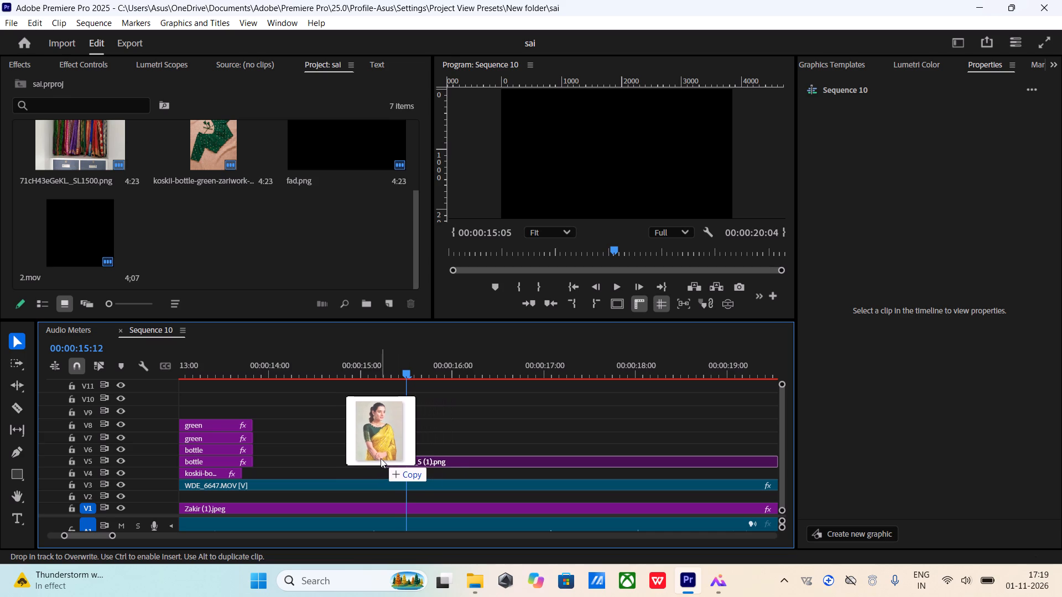
pyautogui.moveTo(381, 458); pyautogui.dragTo(379, 470)
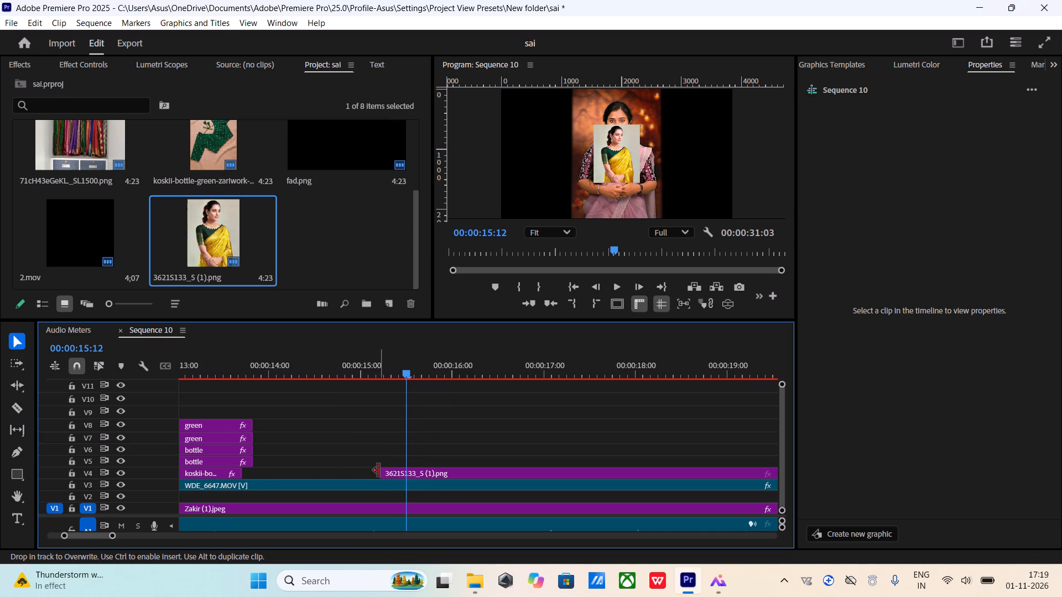
# Shift the 3621S133_5 (1).png clip about 15 frames earlier, keeping it on track V4.
pyautogui.moveTo(447, 469); pyautogui.dragTo(392, 461)
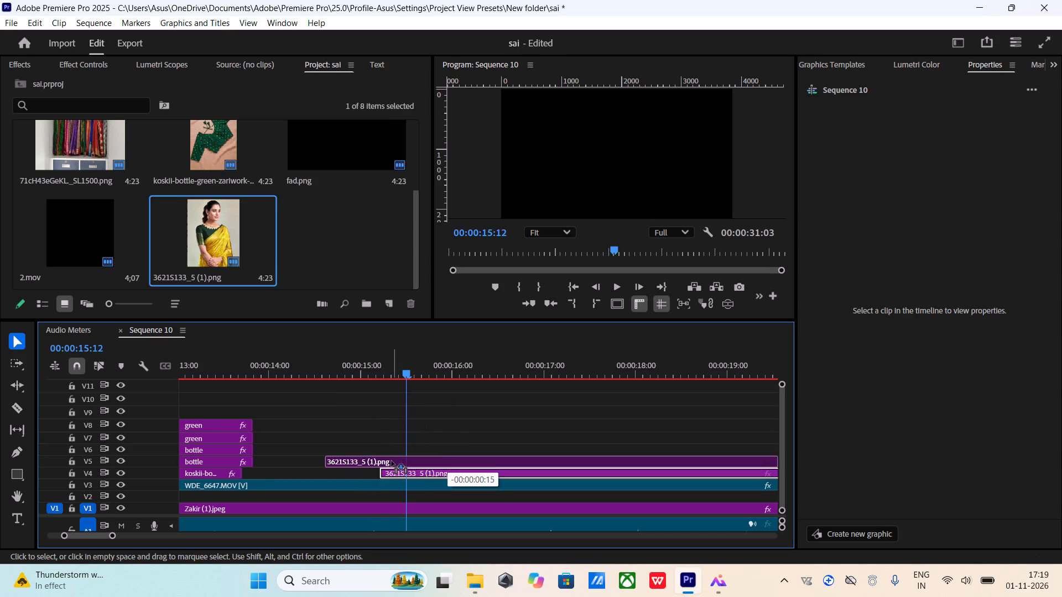
pyautogui.moveTo(392, 461); pyautogui.dragTo(389, 473)
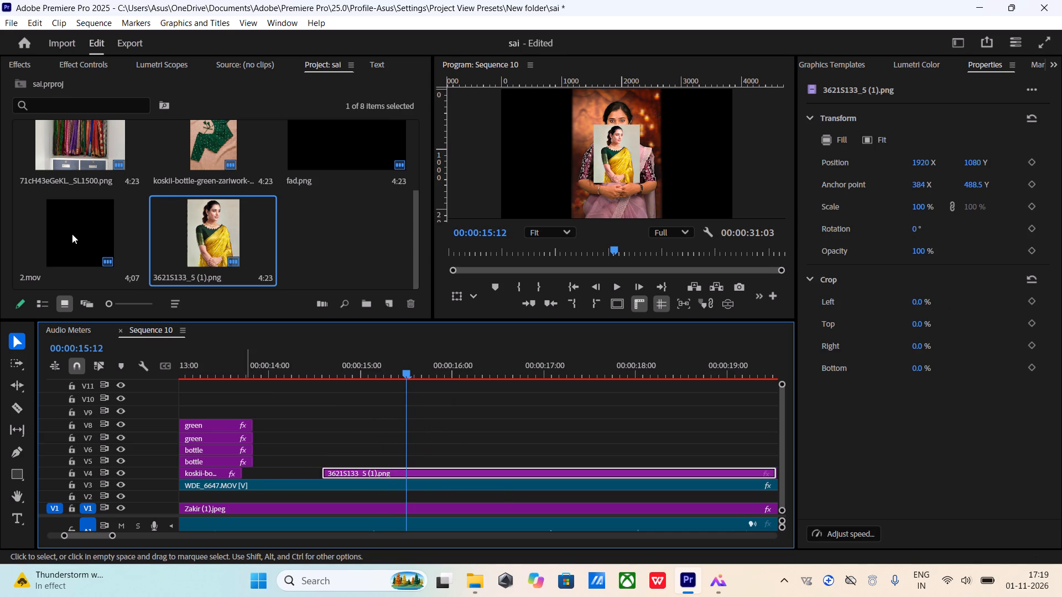
# Add an elliptical opacity mask to the 3621S133_5 (1).png clip and adjust its feather to 39.0.
pyautogui.click(87, 62)
pyautogui.scroll(-2, 104, 174)
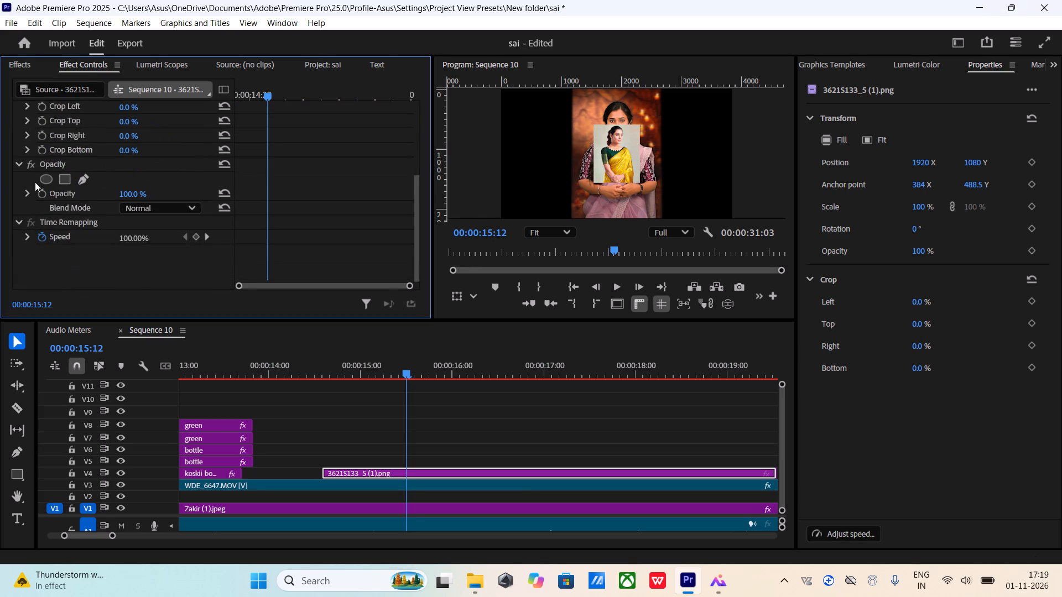
pyautogui.click(43, 177)
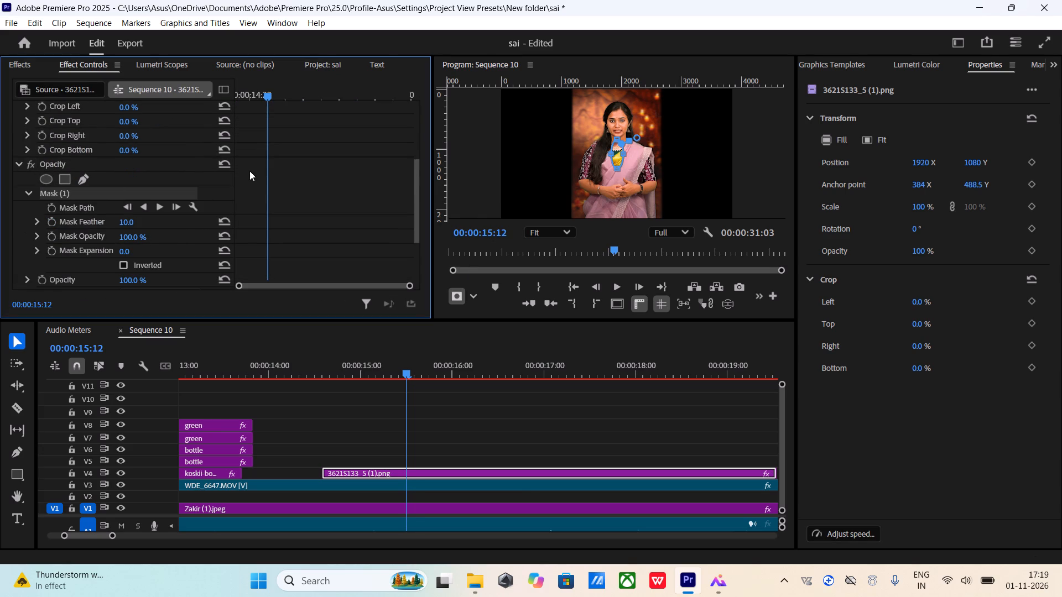
pyautogui.click(618, 154)
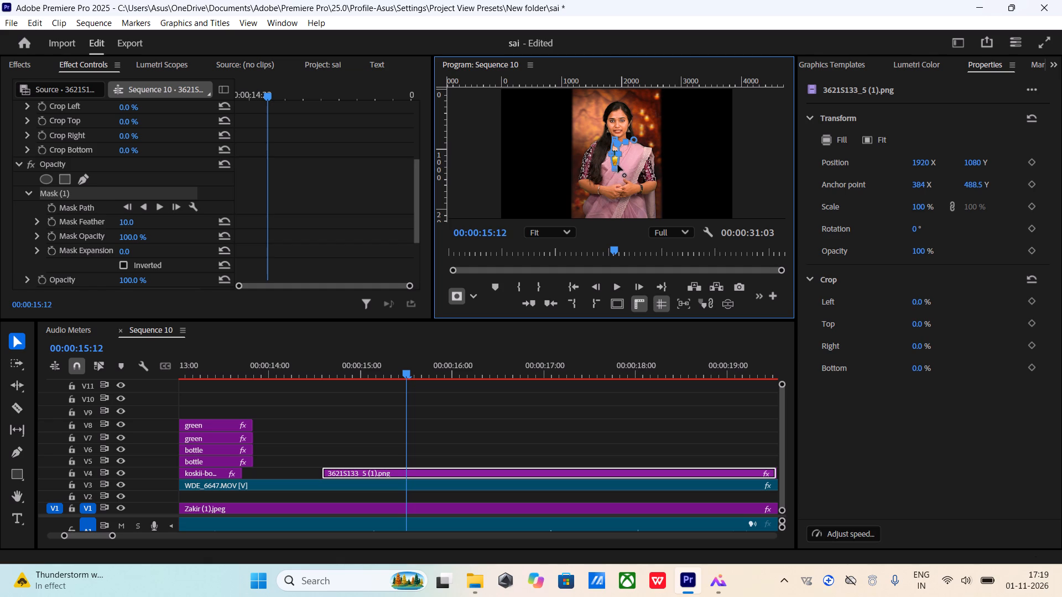
pyautogui.keyDown('shift'); pyautogui.click(615, 144); pyautogui.keyUp('shift')
pyautogui.keyDown('shift'); pyautogui.moveTo(619, 144); pyautogui.dragTo(634, 145); pyautogui.keyUp('shift')
pyautogui.keyDown('shift'); pyautogui.moveTo(634, 145); pyautogui.dragTo(632, 156); pyautogui.keyUp('shift')
pyautogui.keyDown('shift'); pyautogui.moveTo(632, 156); pyautogui.dragTo(627, 156); pyautogui.keyUp('shift')
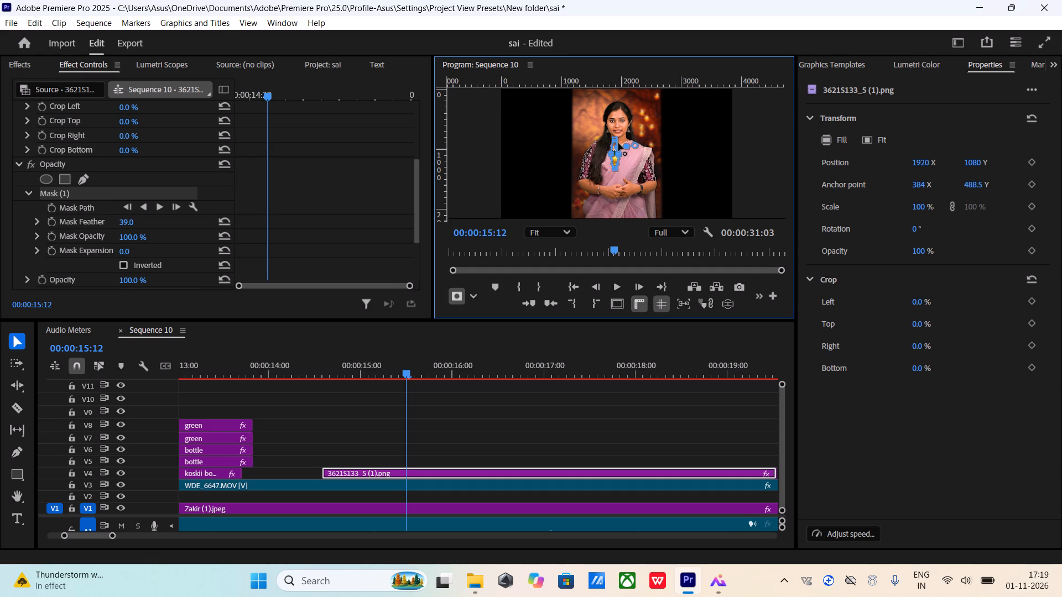
# Reshape and widen the mask on the saree image into a roughly circular outline.
pyautogui.moveTo(618, 142); pyautogui.dragTo(634, 142)
pyautogui.moveTo(634, 142); pyautogui.dragTo(640, 141)
pyautogui.keyDown('shift'); pyautogui.moveTo(621, 154); pyautogui.dragTo(628, 155); pyautogui.keyUp('shift')
pyautogui.keyDown('shift'); pyautogui.moveTo(628, 155); pyautogui.dragTo(617, 169); pyautogui.keyUp('shift')
pyautogui.keyDown('shift'); pyautogui.click(617, 169); pyautogui.keyUp('shift')
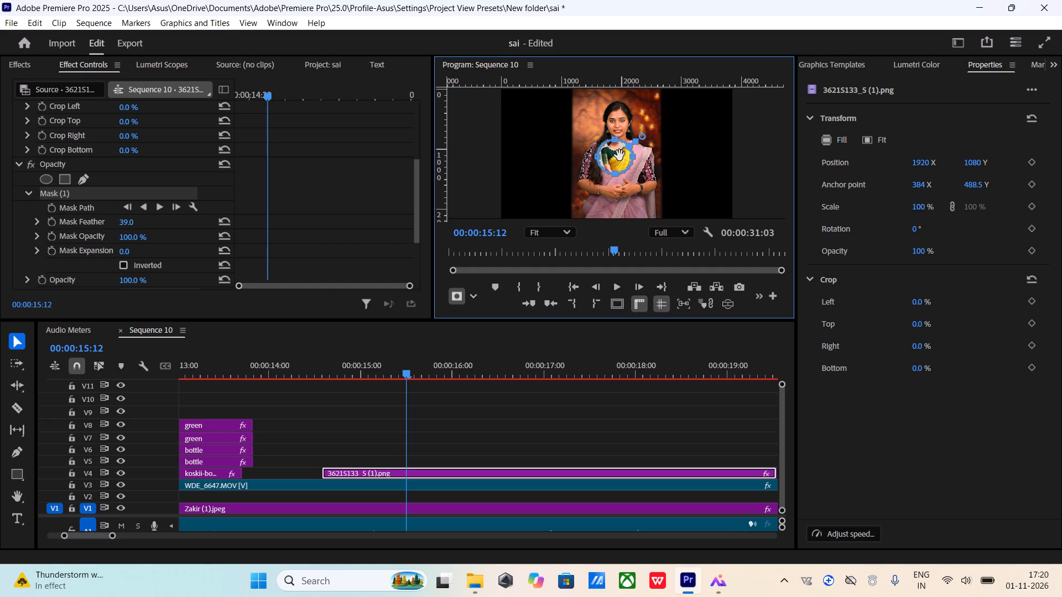
# Move the circular mask up over the face and shoulders of the woman in the saree image.
pyautogui.moveTo(625, 153); pyautogui.dragTo(631, 113)
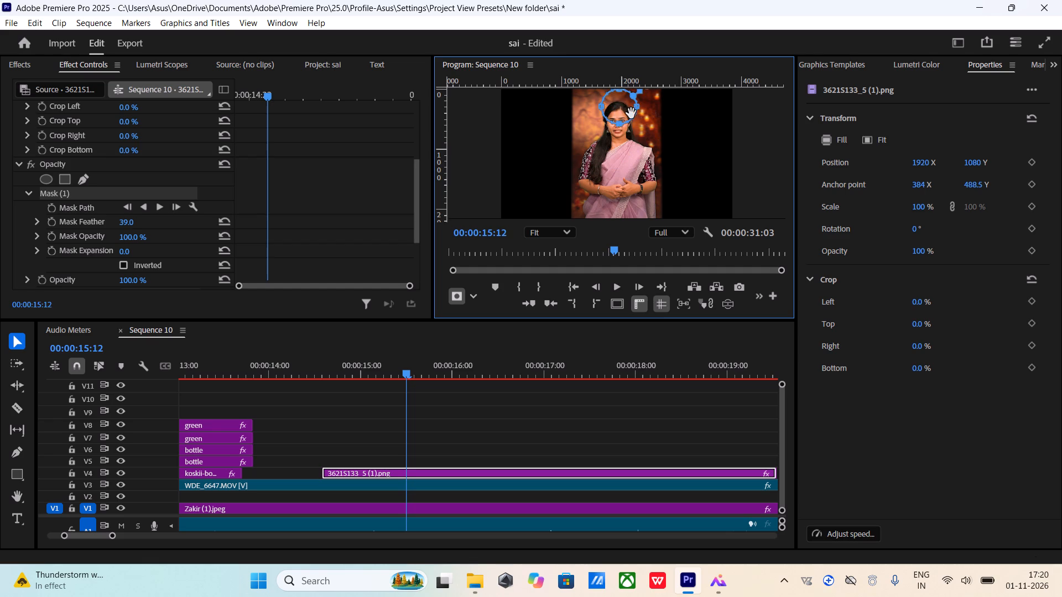
pyautogui.moveTo(631, 113); pyautogui.dragTo(631, 132)
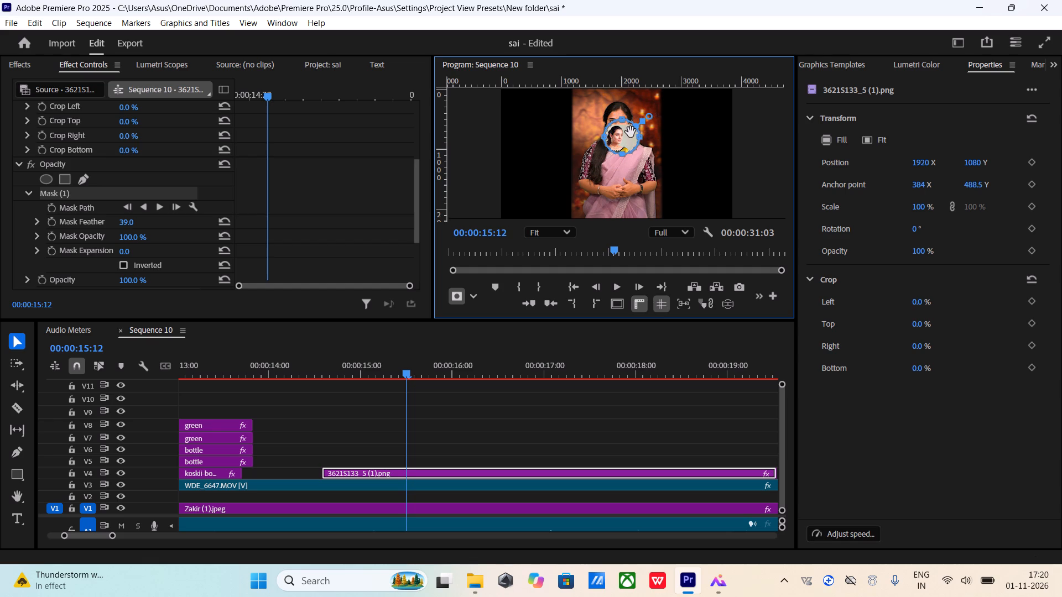
pyautogui.moveTo(631, 132); pyautogui.dragTo(627, 135)
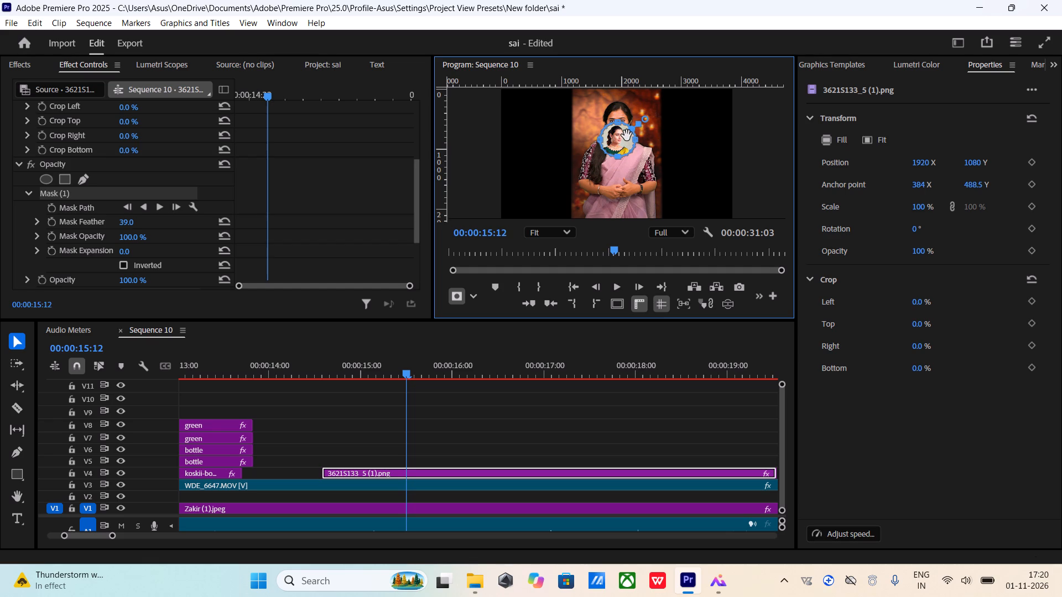
pyautogui.moveTo(627, 135); pyautogui.dragTo(628, 134)
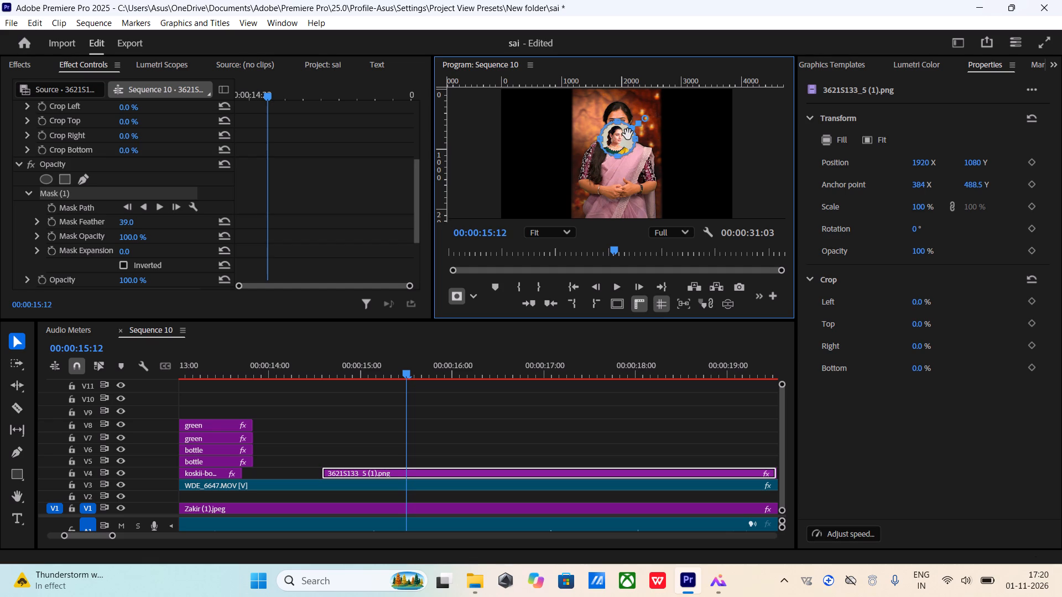
pyautogui.moveTo(628, 134); pyautogui.dragTo(628, 135)
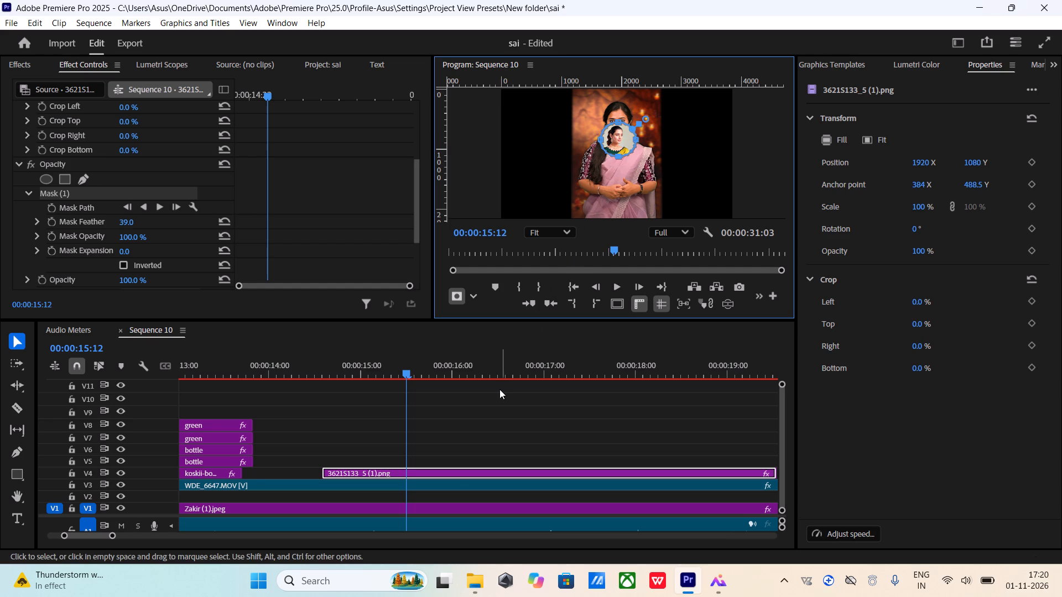
# Nest the masked 3621S133_5 (1).png clip on track V4, keeping the suggested sequence name.
pyautogui.rightClick(462, 475)
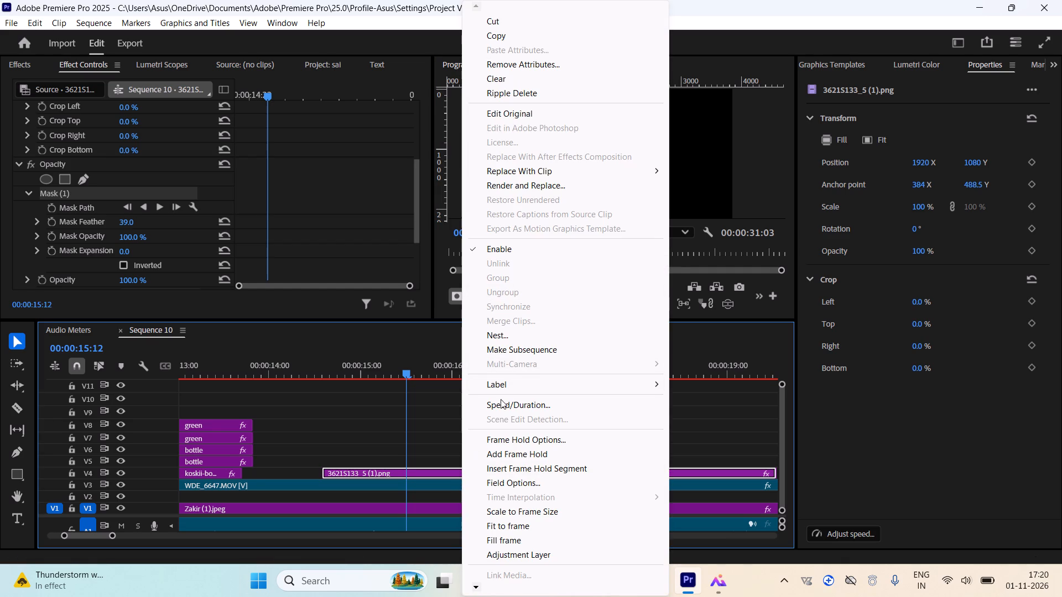
pyautogui.click(512, 335)
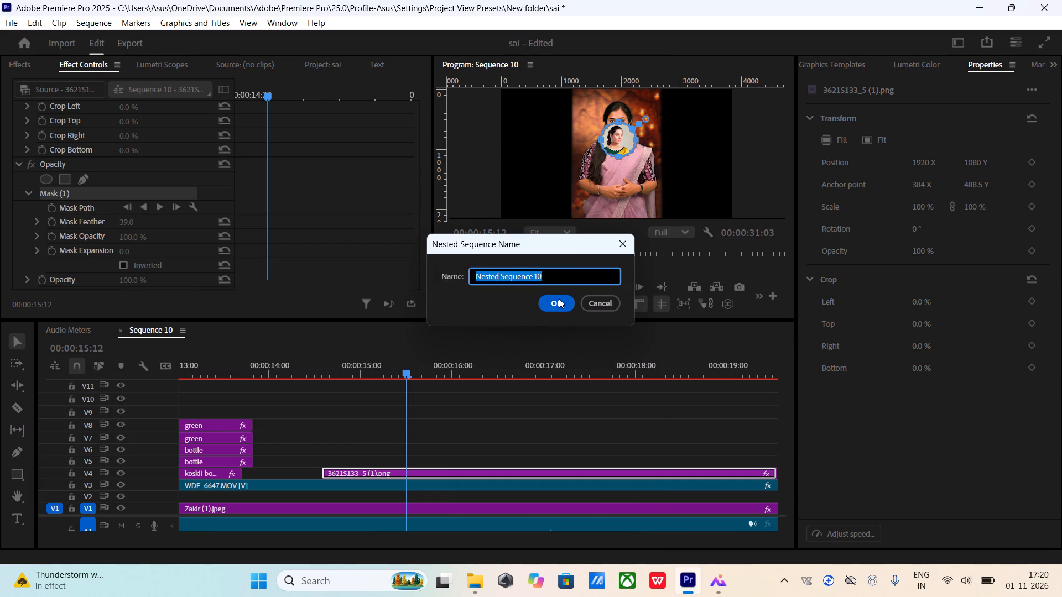
pyautogui.click(559, 298)
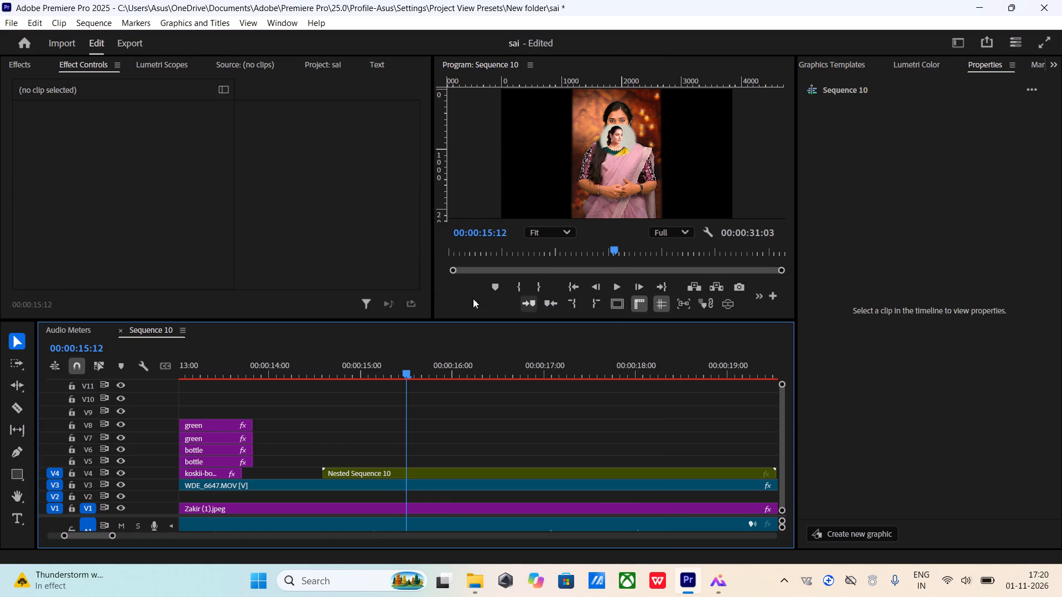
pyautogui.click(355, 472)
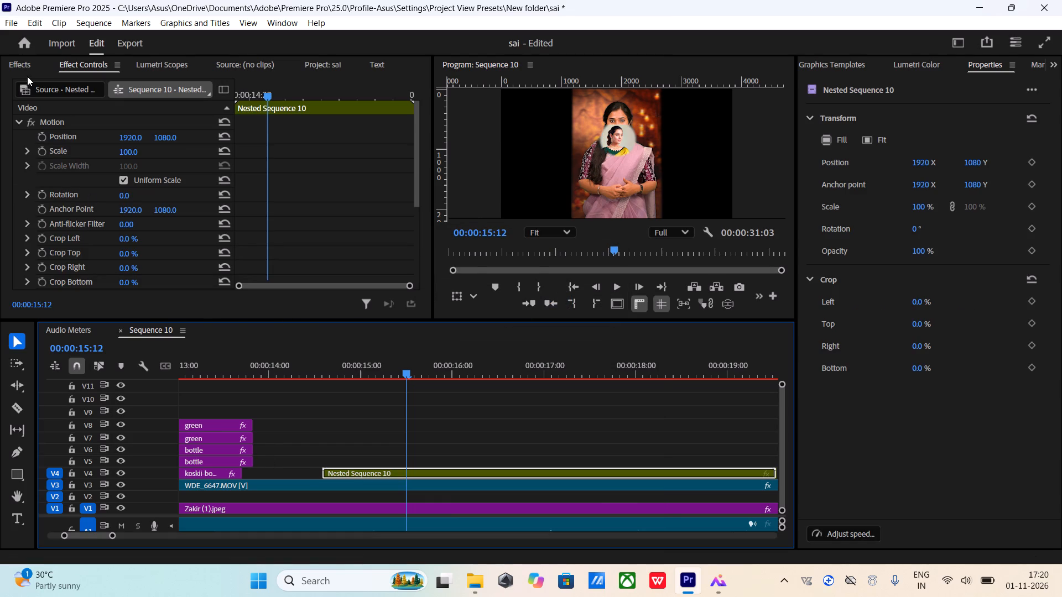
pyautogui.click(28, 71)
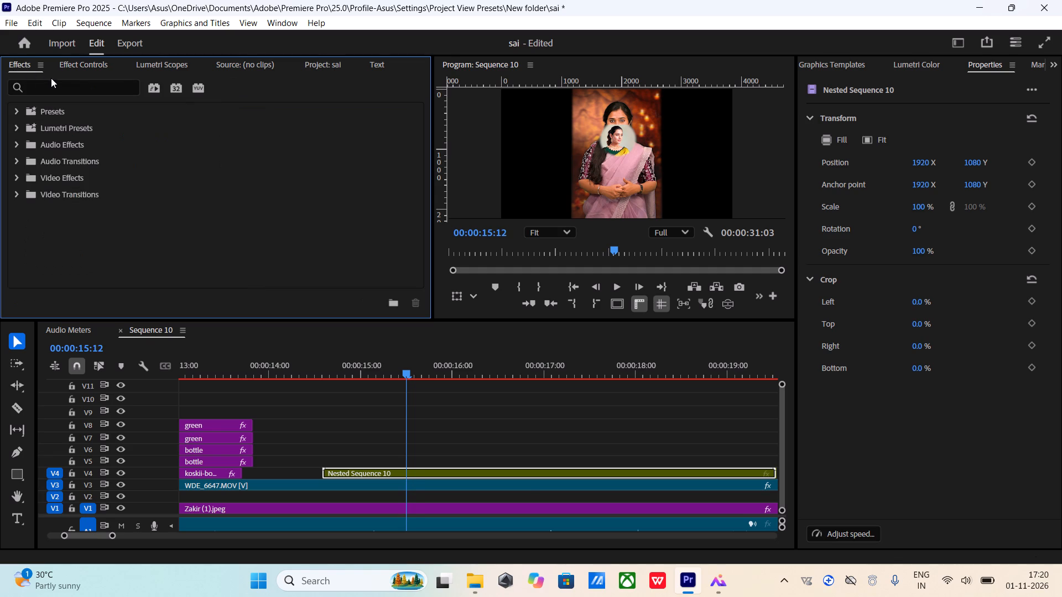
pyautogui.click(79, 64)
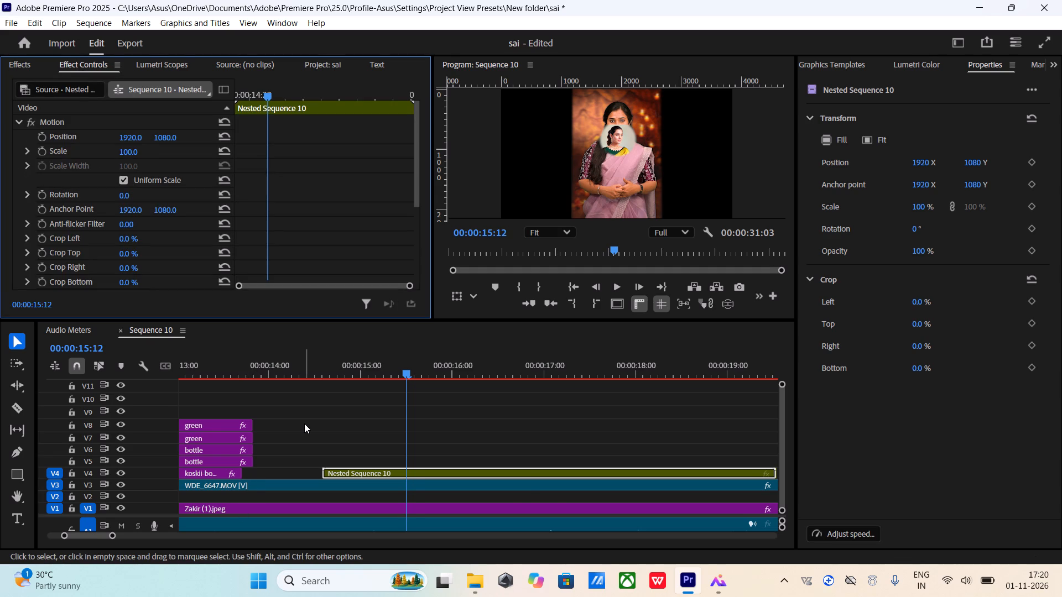
# Copy the Paint Bucket effect from the 71cH43eGeKL._SL1500.png clip on track V2 at the start of the sequence.
pyautogui.hscroll(5, 304, 423)
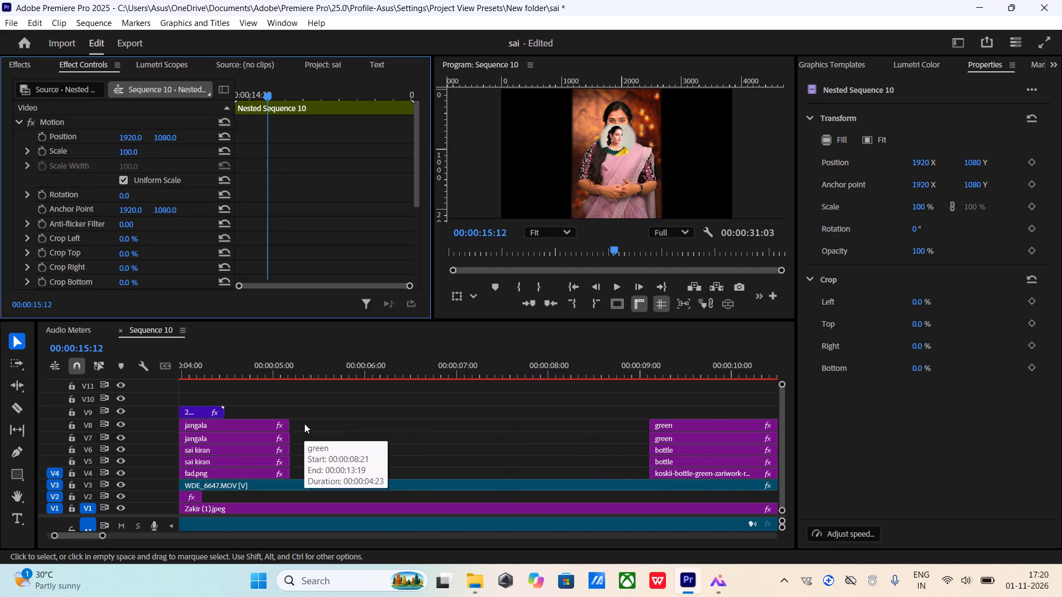
pyautogui.hscroll(4, 304, 423)
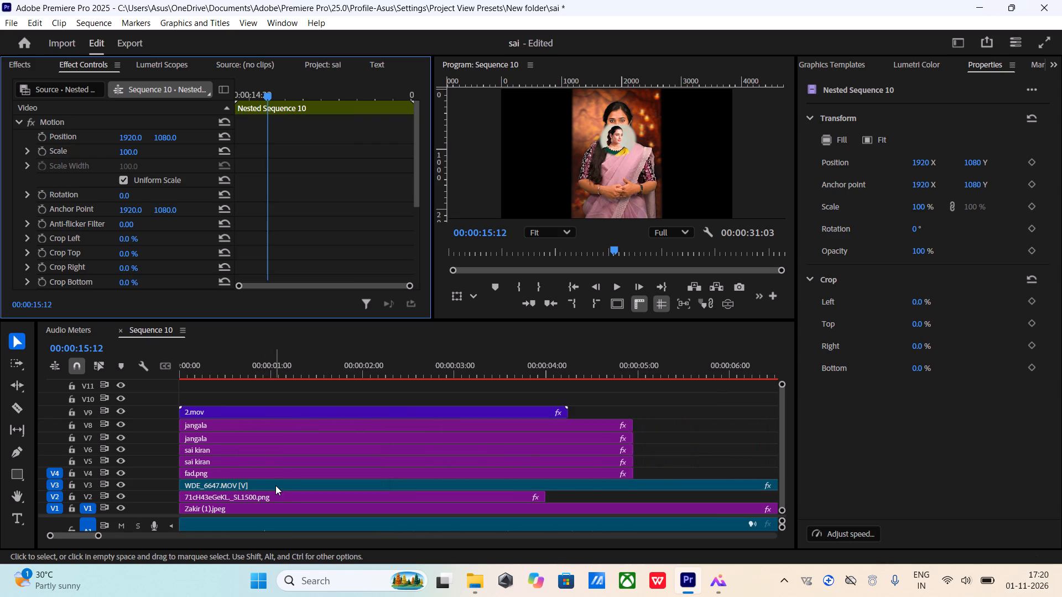
pyautogui.click(275, 485)
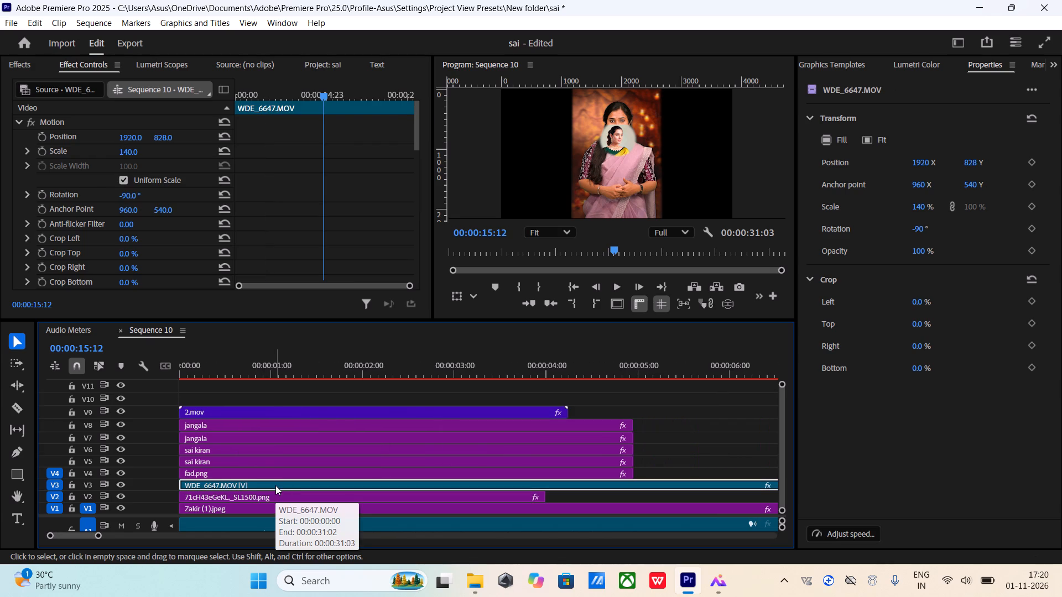
pyautogui.click(269, 496)
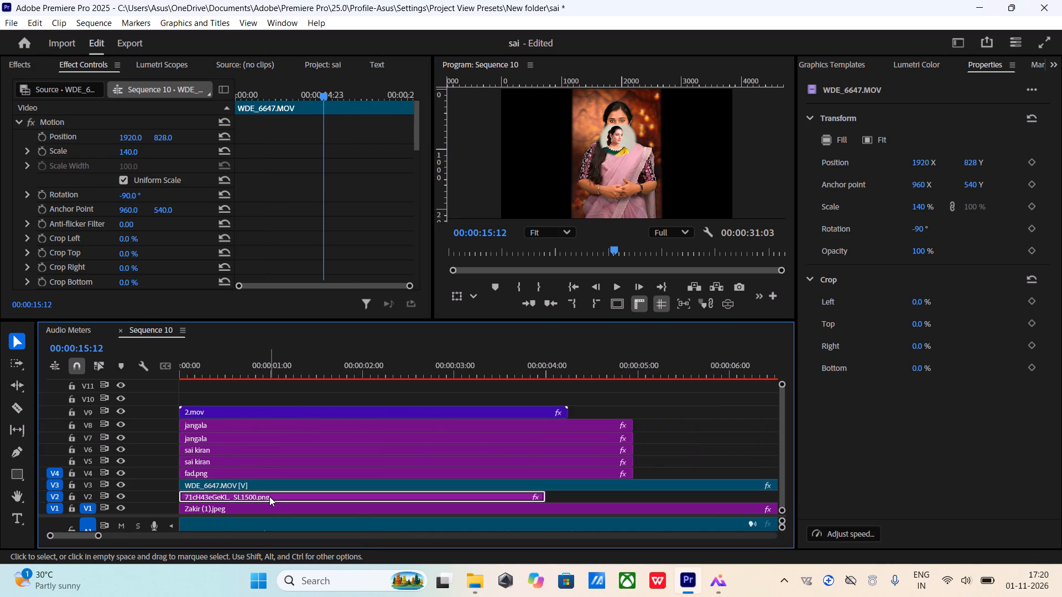
pyautogui.scroll(-4, 163, 220)
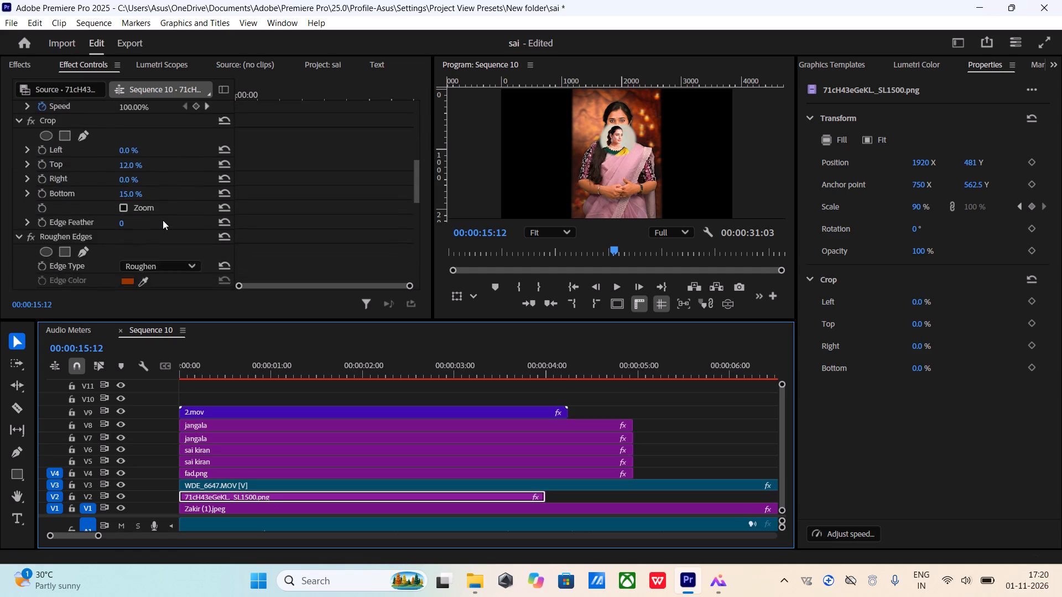
pyautogui.scroll(-2, 163, 220)
pyautogui.scroll(1, 163, 220)
pyautogui.scroll(-1, 163, 179)
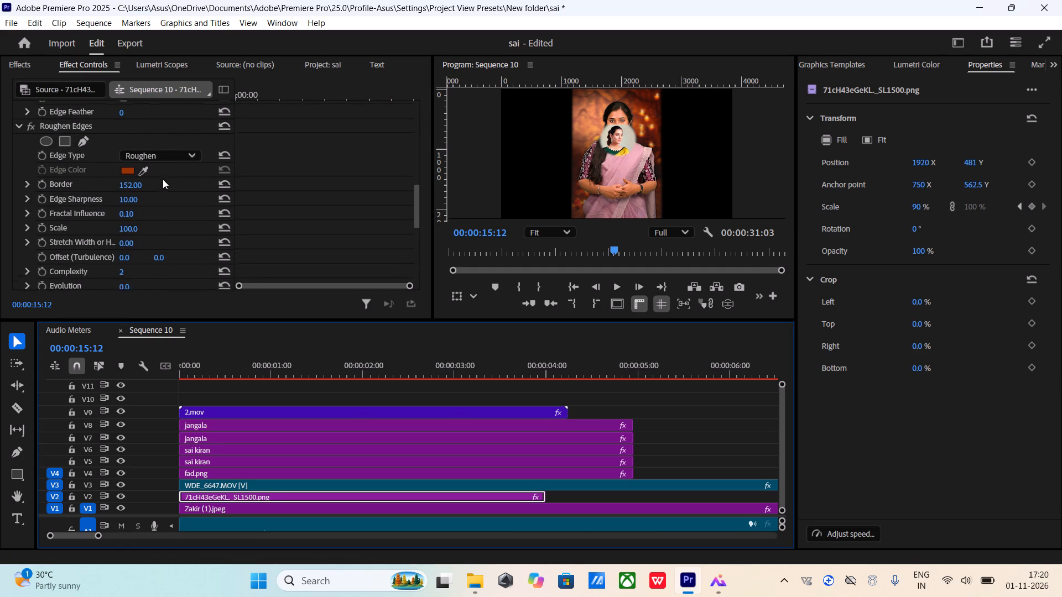
pyautogui.scroll(-3, 163, 179)
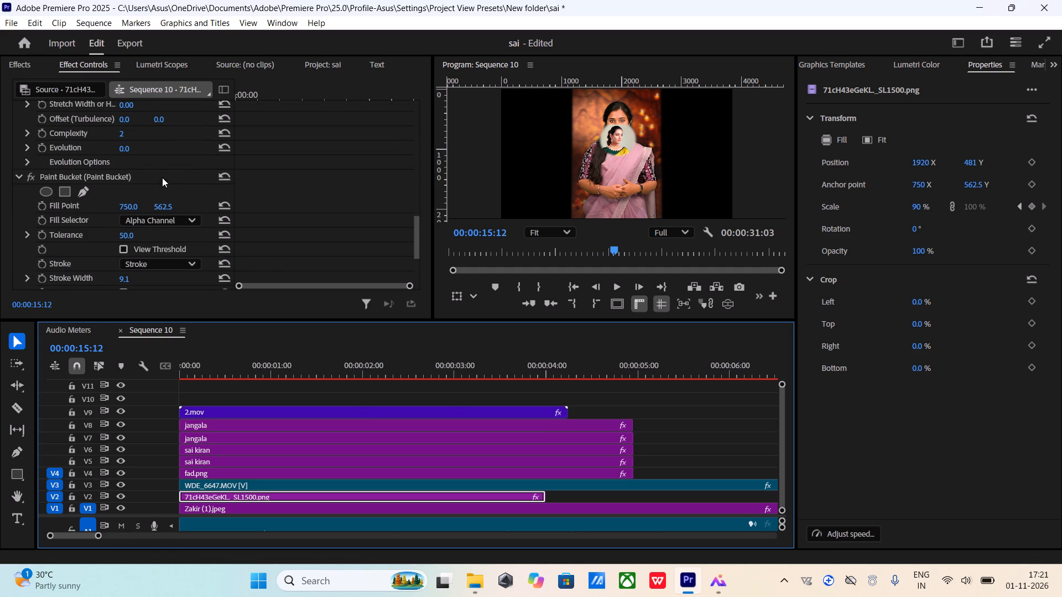
pyautogui.rightClick(162, 177)
pyautogui.click(199, 259)
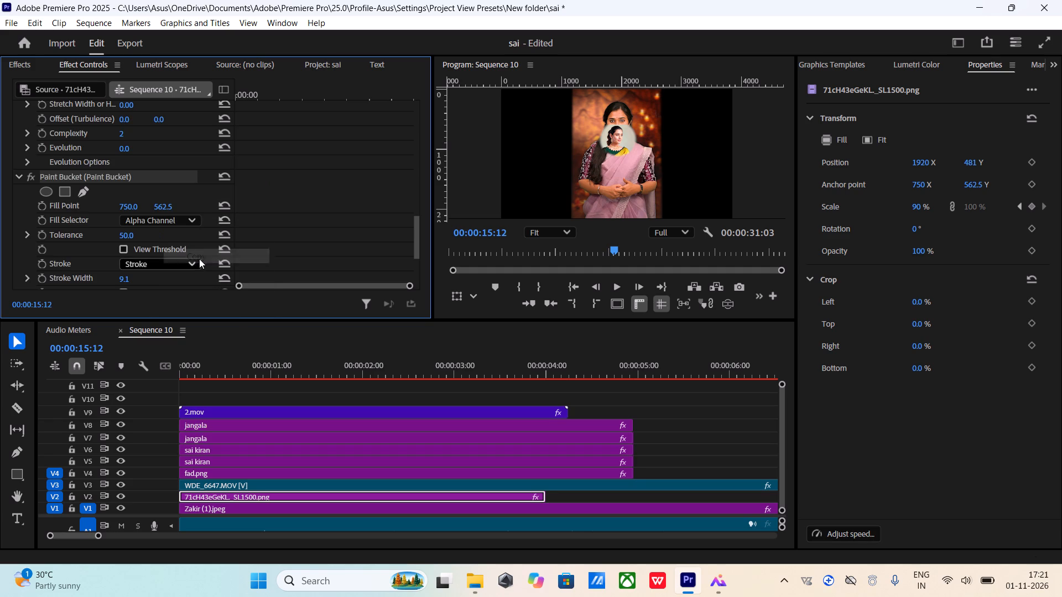
# Paste the copied Paint Bucket effect onto Nested Sequence 10 on track V4 and bring its settings into view.
pyautogui.hscroll(-4, 732, 400)
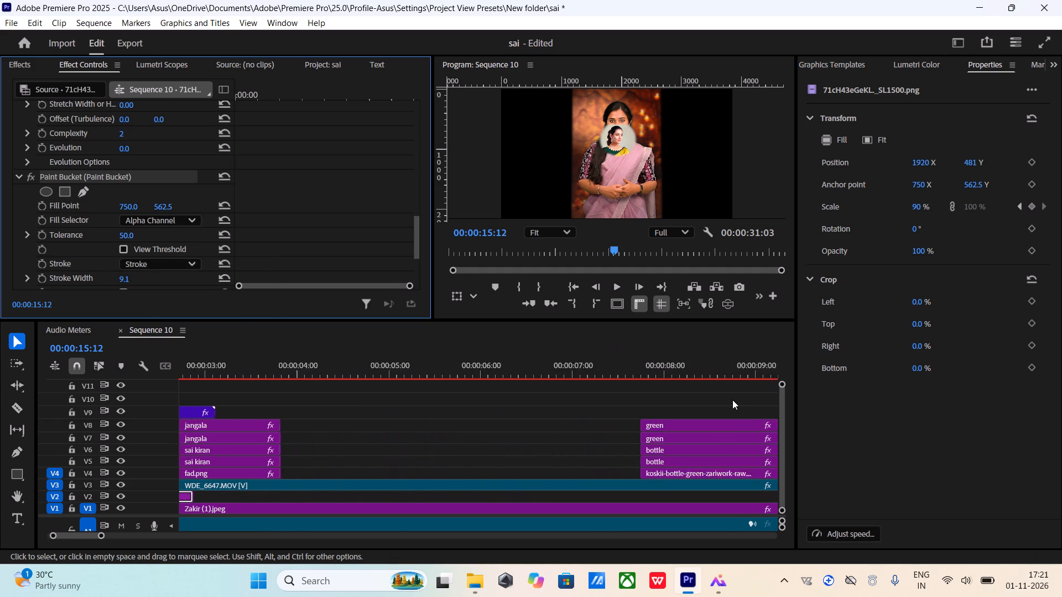
pyautogui.hscroll(-9, 732, 400)
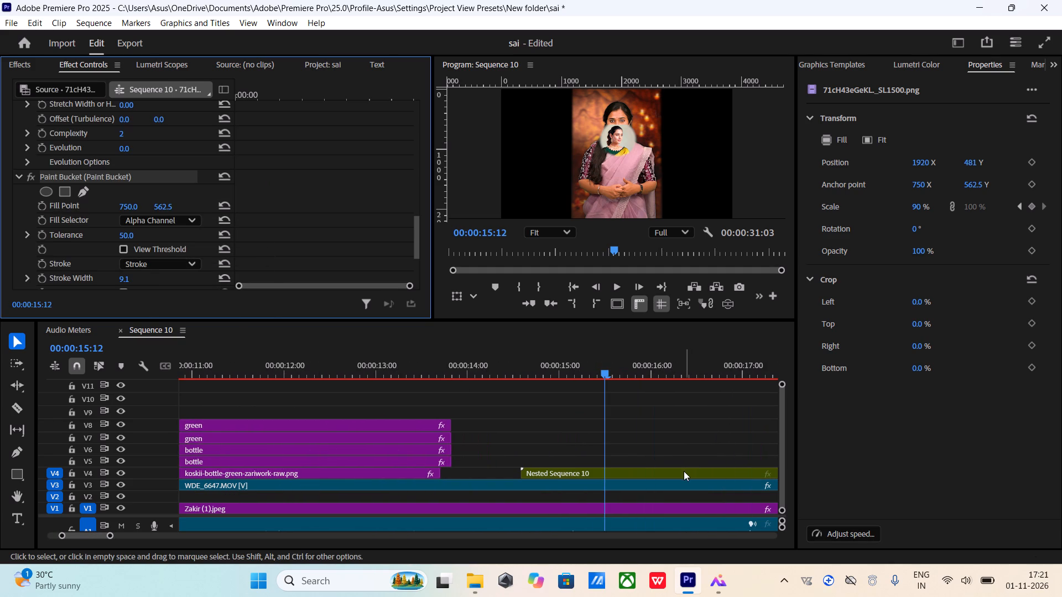
pyautogui.click(684, 471)
pyautogui.scroll(-7, 197, 233)
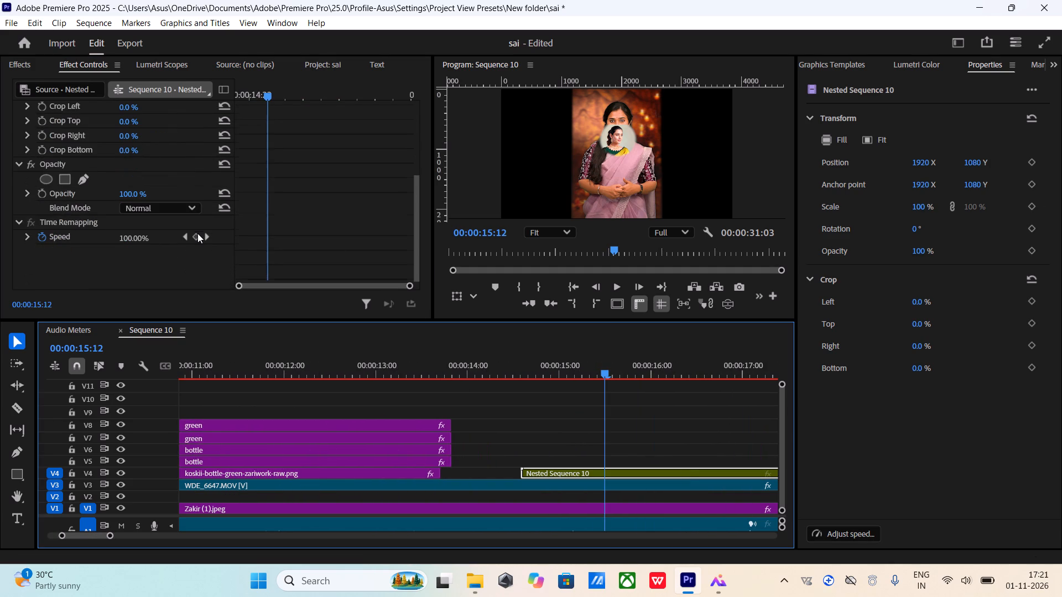
pyautogui.rightClick(163, 256)
pyautogui.click(194, 357)
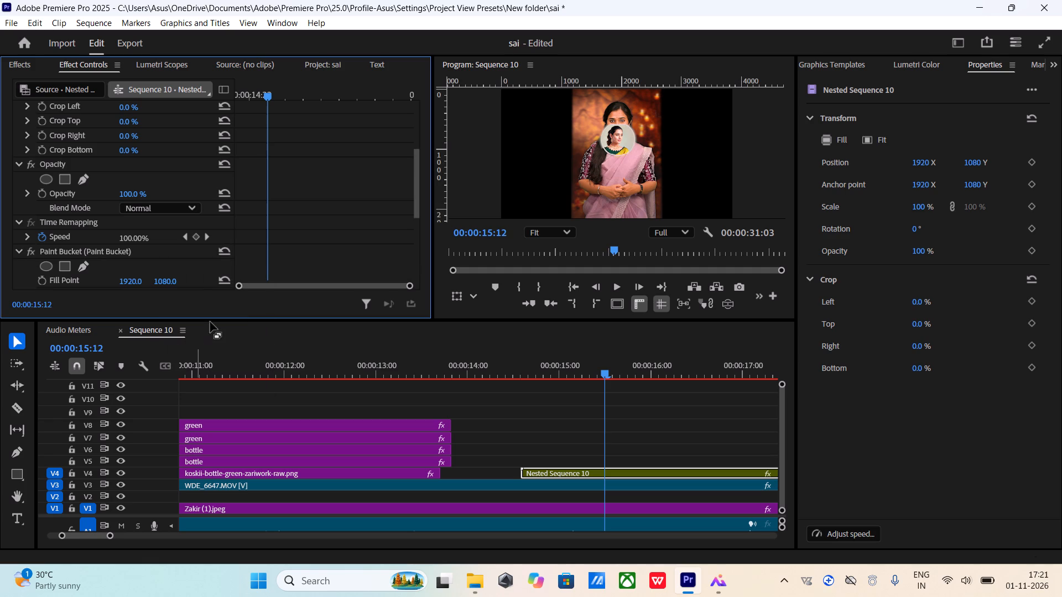
pyautogui.scroll(-2, 179, 269)
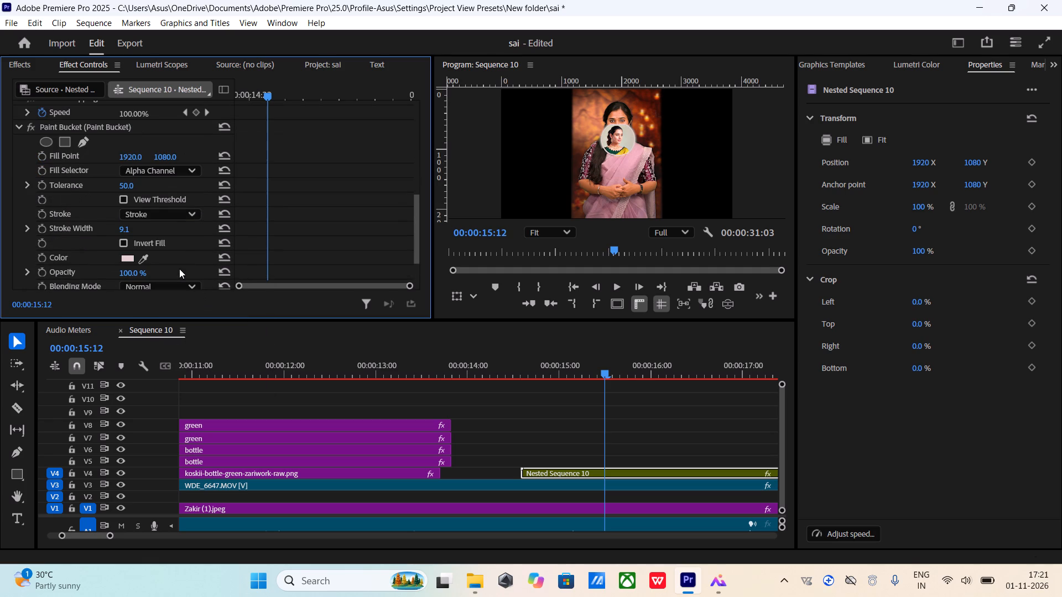
# Set the Paint Bucket stroke width on Nested Sequence 10 to 9.0.
pyautogui.scroll(-1, 179, 269)
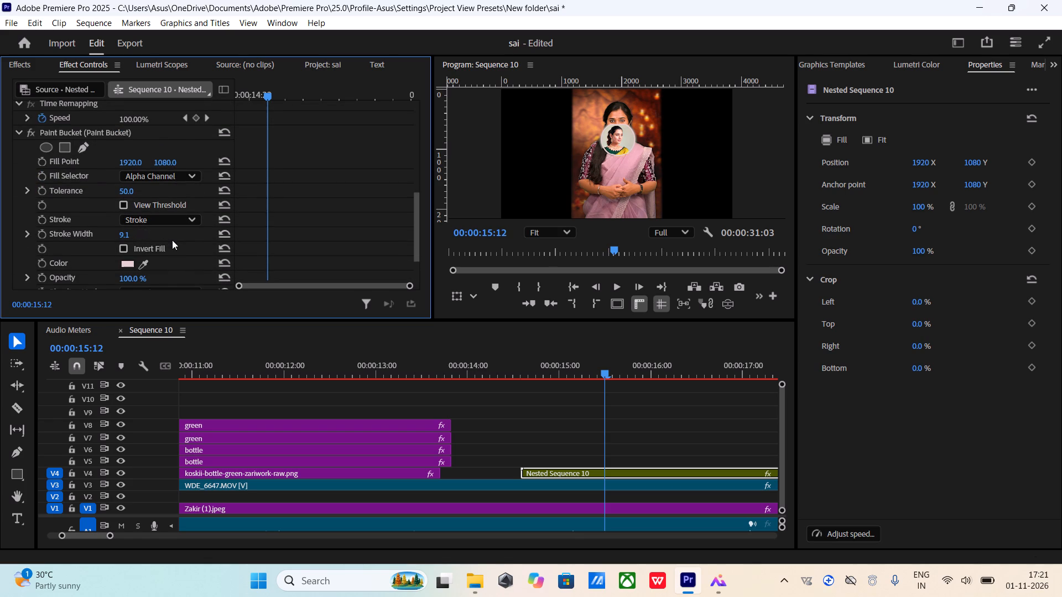
pyautogui.scroll(-1, 156, 238)
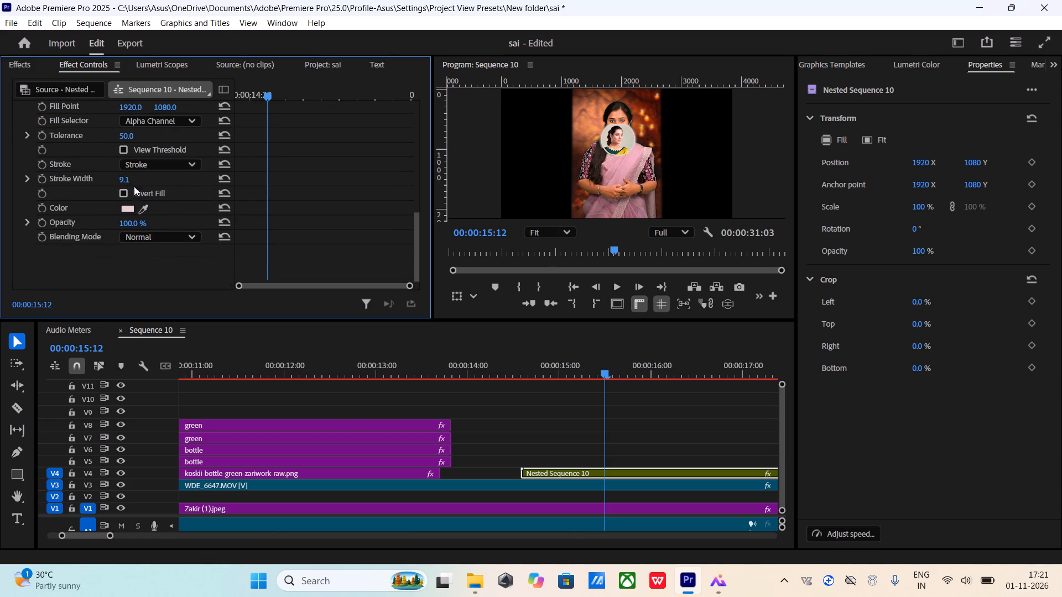
pyautogui.moveTo(125, 178); pyautogui.dragTo(144, 178)
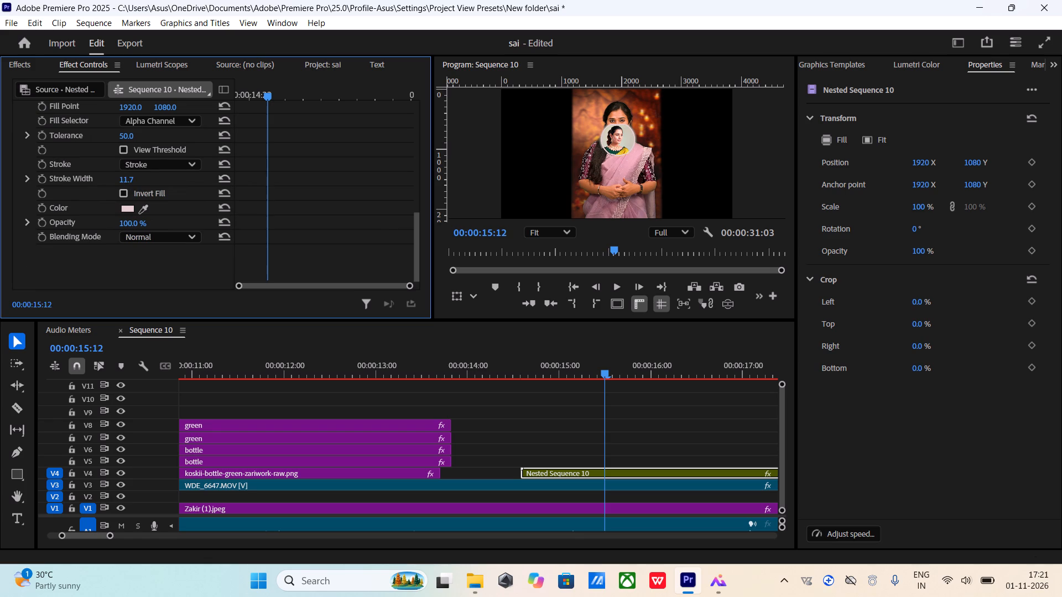
pyautogui.moveTo(144, 178); pyautogui.dragTo(123, 192)
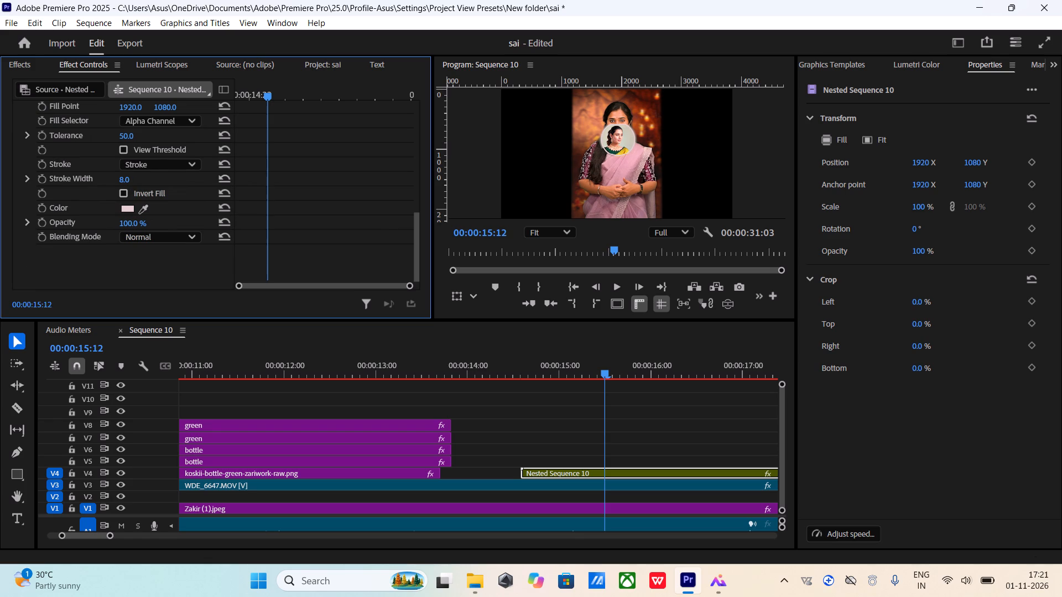
pyautogui.moveTo(123, 192); pyautogui.dragTo(128, 192)
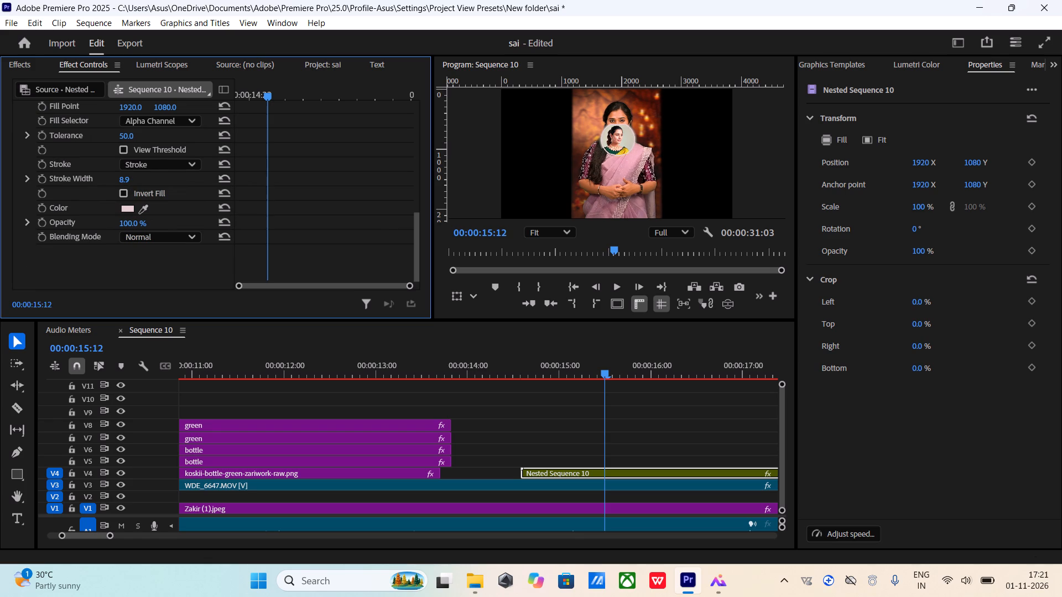
pyautogui.moveTo(128, 192); pyautogui.dragTo(128, 191)
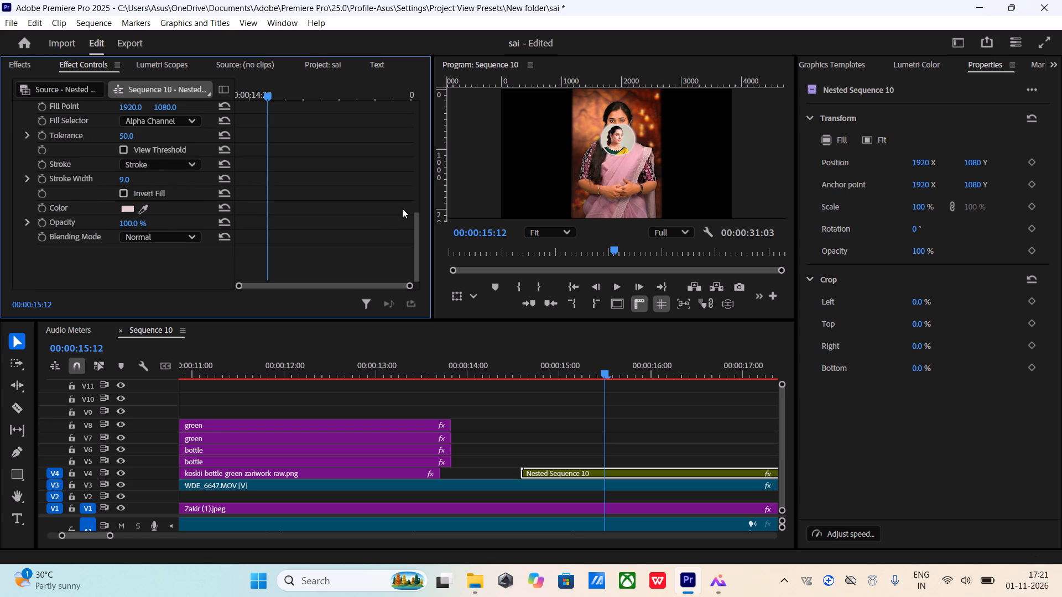
# Move Nested Sequence 10 from track V4 down to track V2, beneath WDE_6647.MOV, starting just before 00:00:14:00.
pyautogui.moveTo(553, 469); pyautogui.dragTo(543, 489)
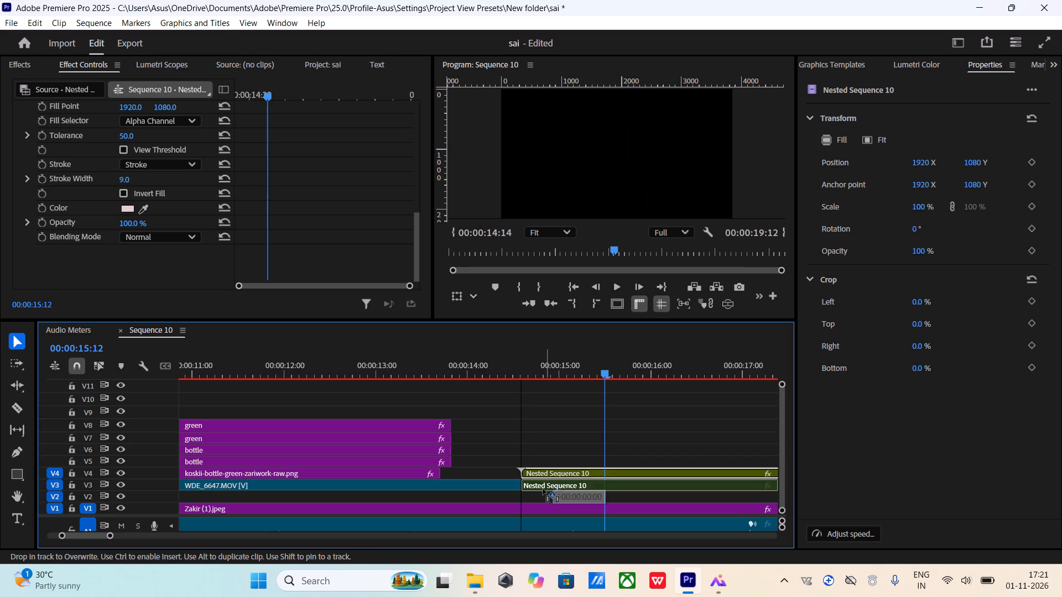
pyautogui.moveTo(543, 489); pyautogui.dragTo(495, 502)
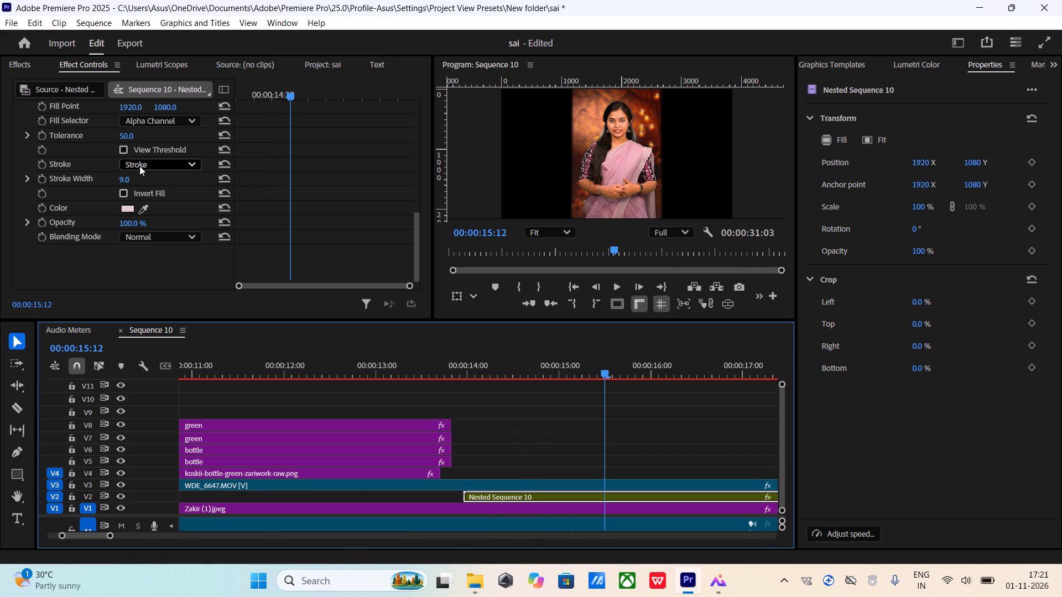
# Change the Paint Bucket stroke type to Feather and move its fill point to about 1816.5, 1103.0.
pyautogui.scroll(2, 139, 166)
pyautogui.scroll(1, 70, 150)
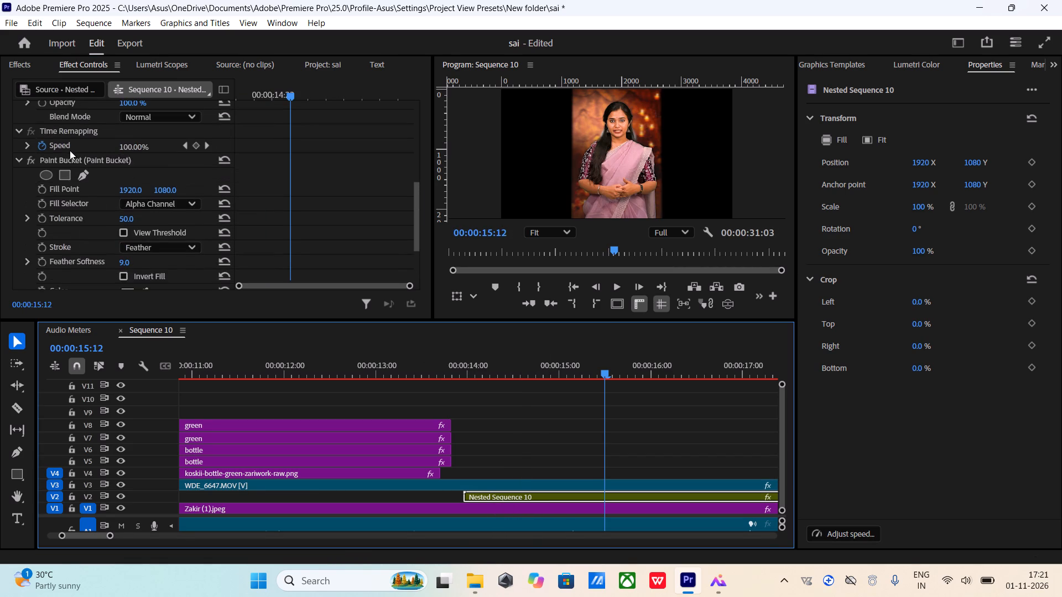
pyautogui.scroll(1, 70, 150)
pyautogui.scroll(-1, 70, 150)
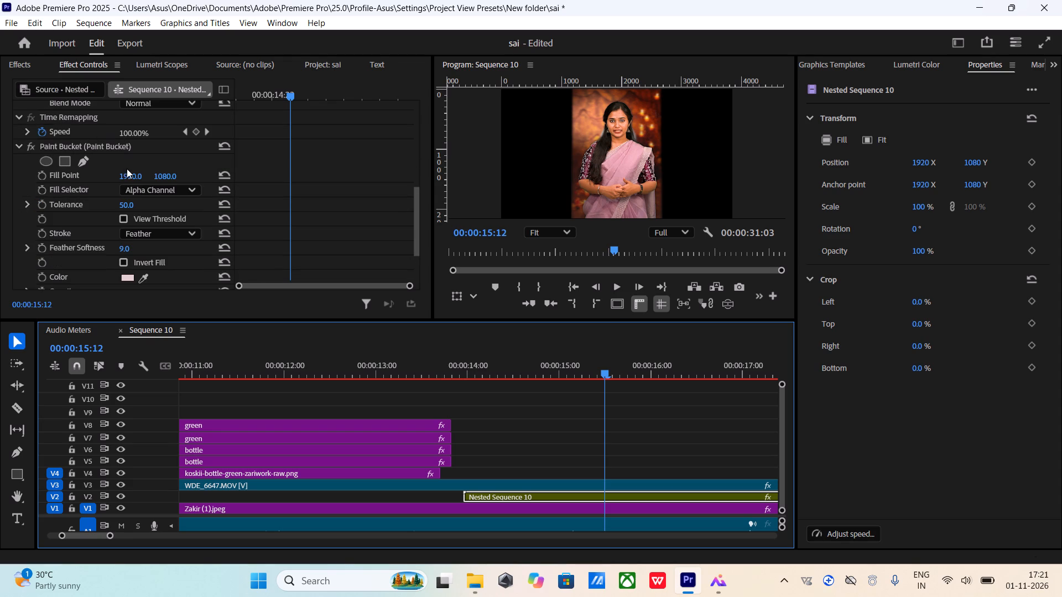
pyautogui.click(150, 148)
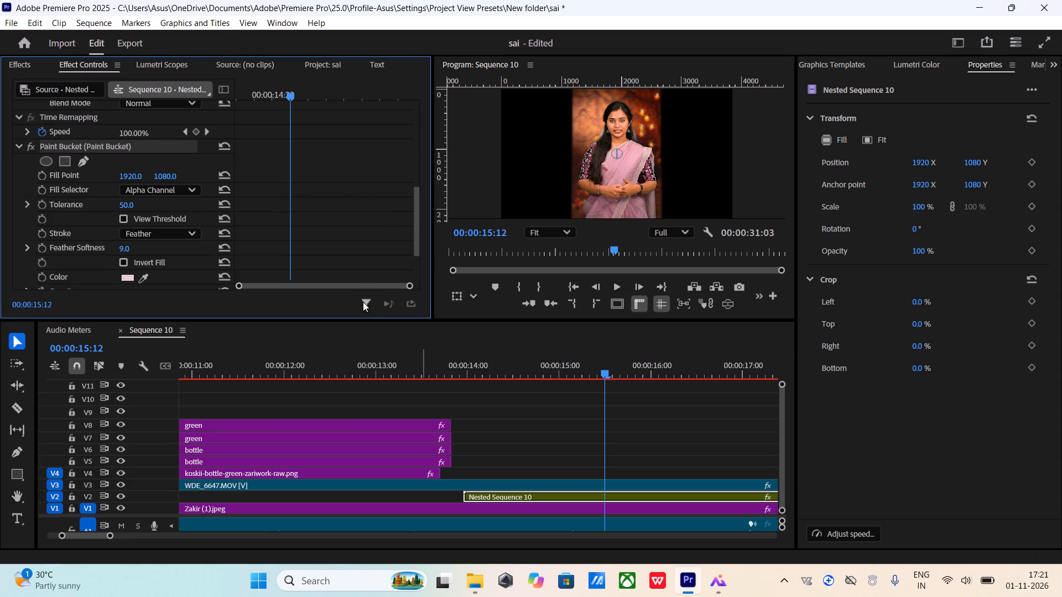
pyautogui.moveTo(613, 155); pyautogui.dragTo(610, 137)
pyautogui.moveTo(610, 137); pyautogui.dragTo(628, 149)
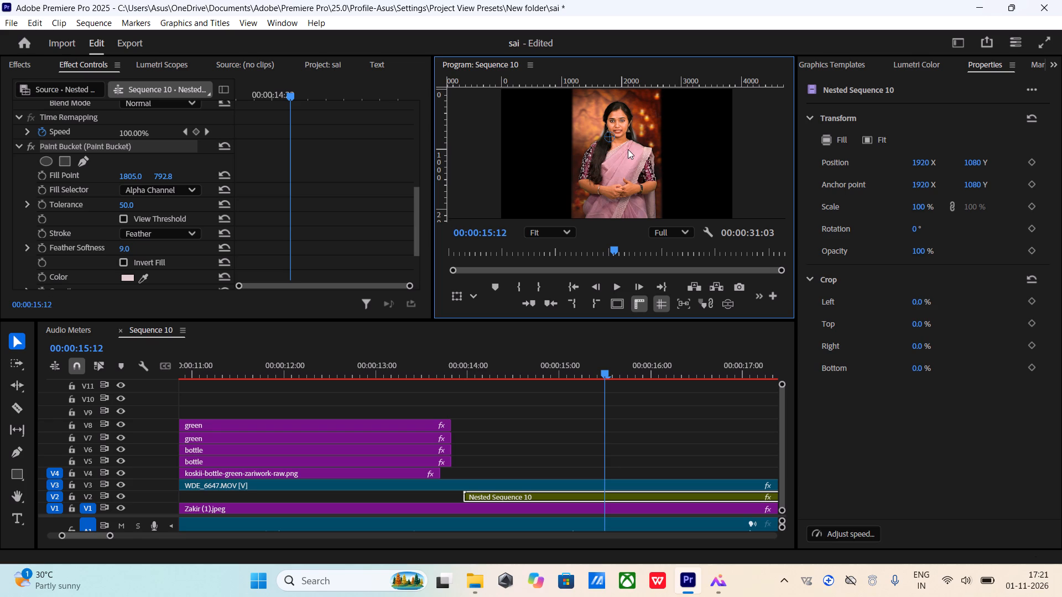
pyautogui.moveTo(628, 149); pyautogui.dragTo(611, 155)
pyautogui.click(191, 157)
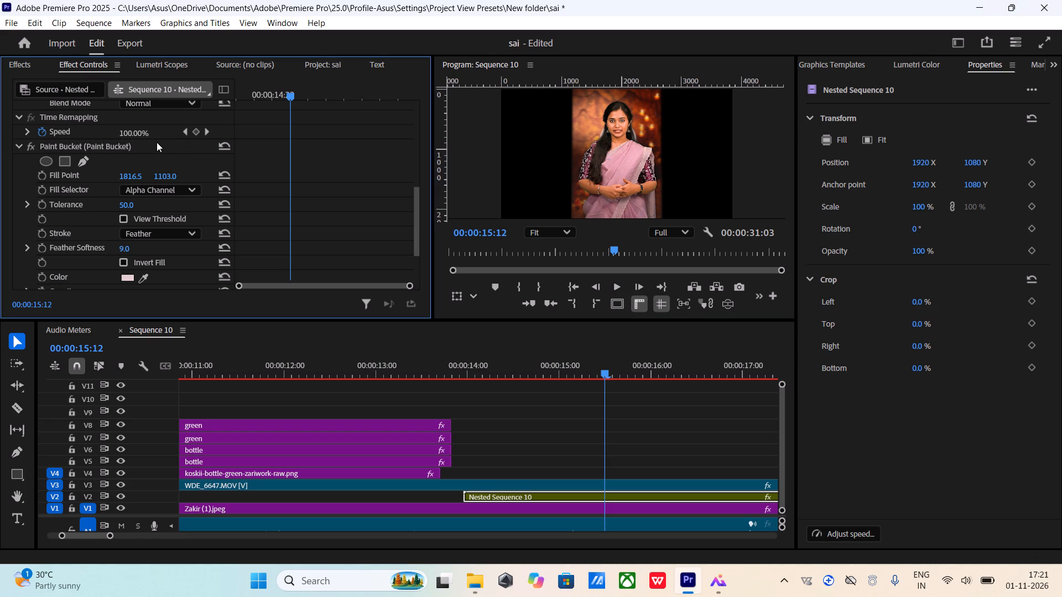
# Reposition Nested Sequence 10 to about 1897, 1263.8 so the circular image sits behind the woman's torso.
pyautogui.scroll(3, 157, 142)
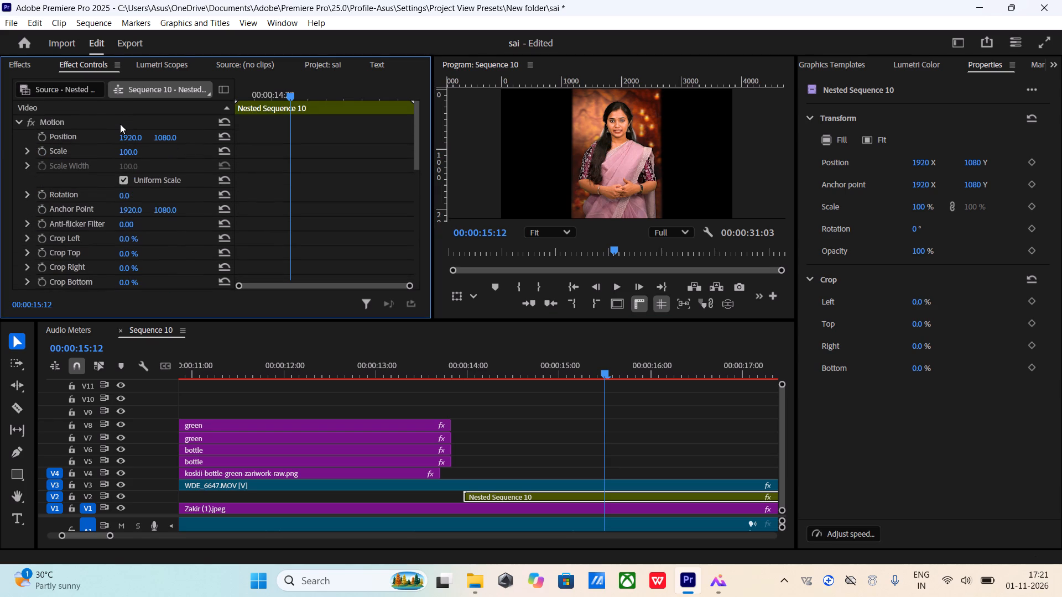
pyautogui.click(120, 124)
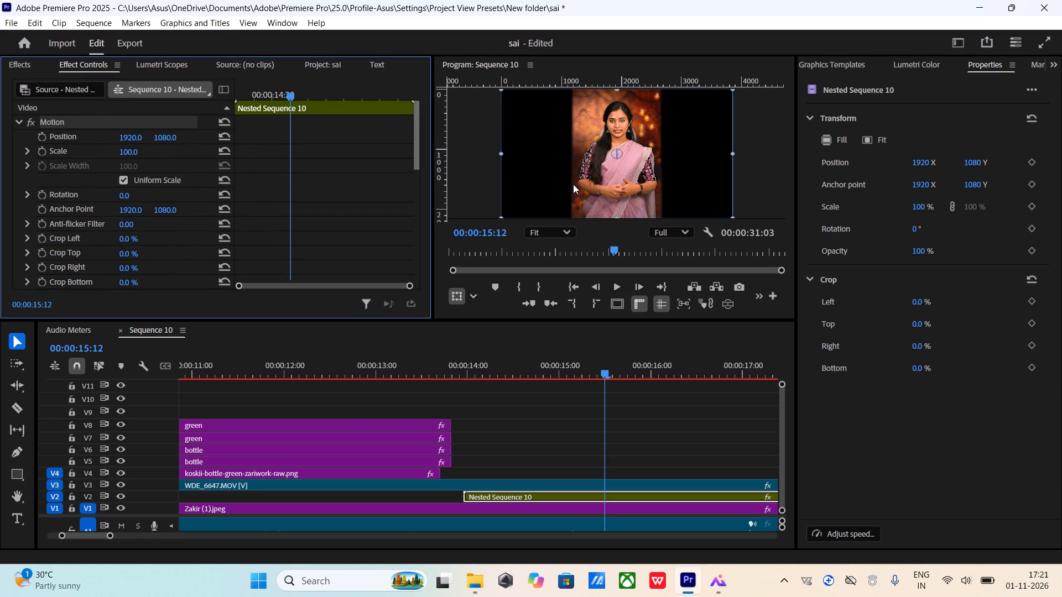
pyautogui.moveTo(573, 184); pyautogui.dragTo(569, 141)
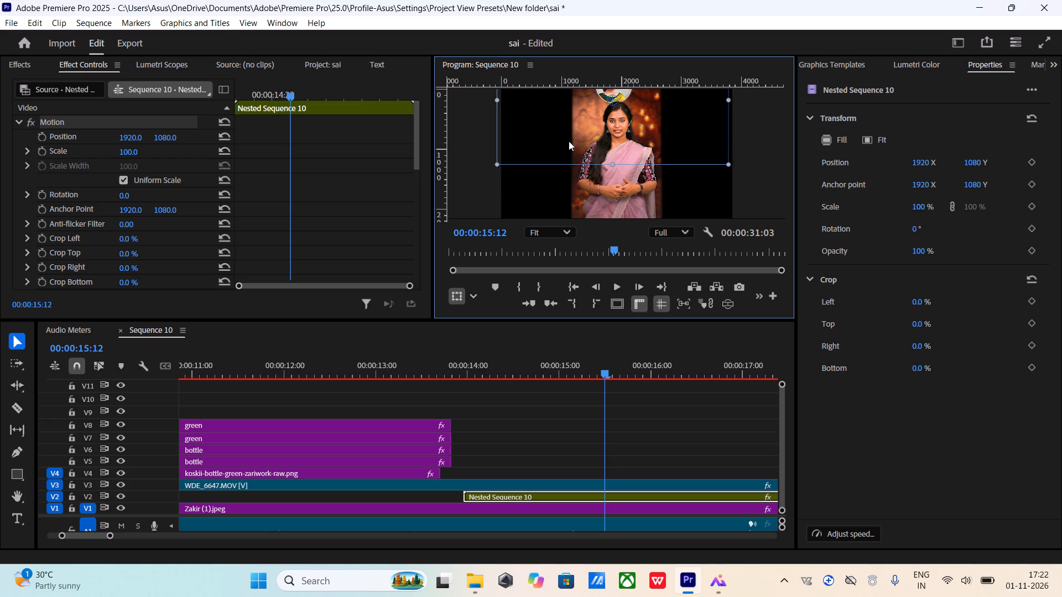
pyautogui.moveTo(569, 141); pyautogui.dragTo(575, 207)
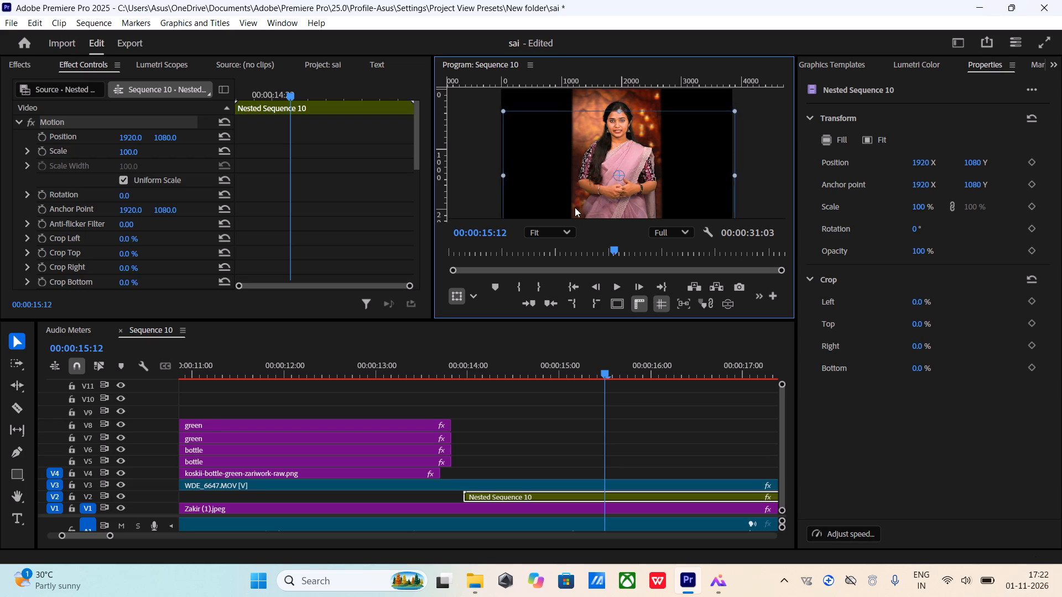
pyautogui.moveTo(575, 207); pyautogui.dragTo(575, 187)
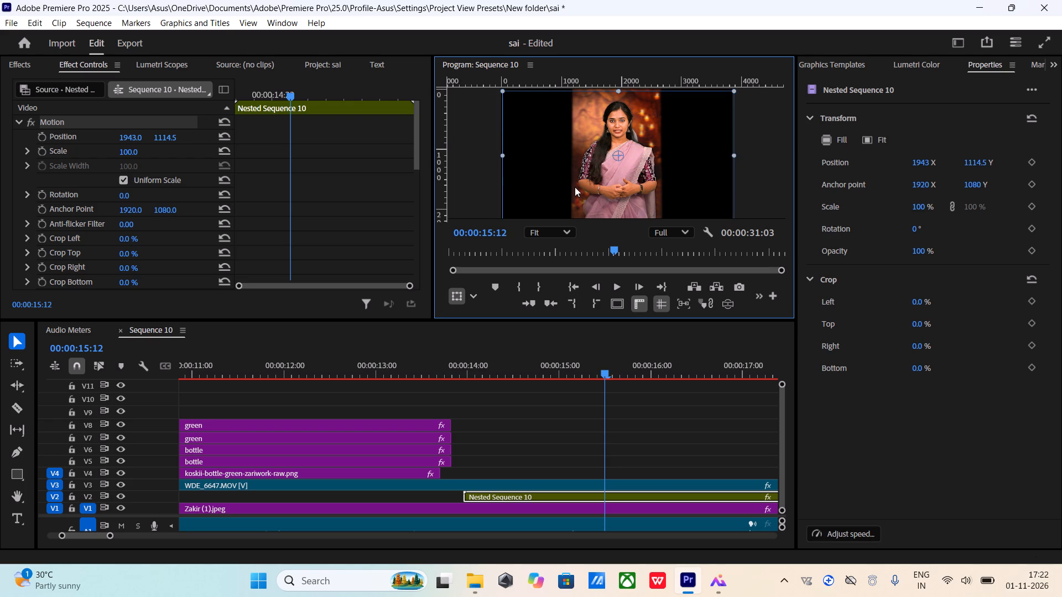
pyautogui.moveTo(575, 187); pyautogui.dragTo(572, 195)
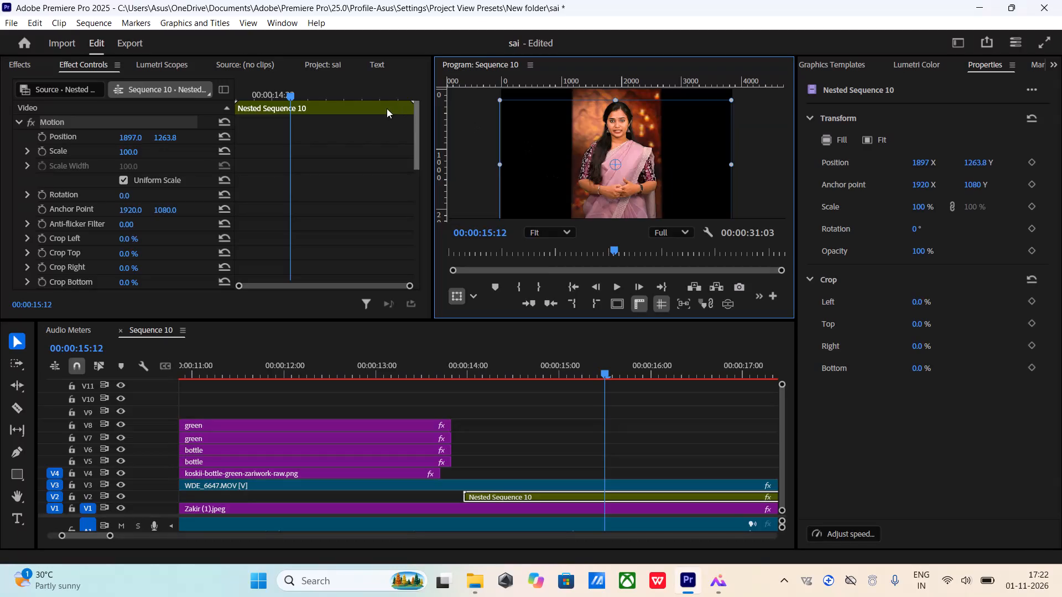
# Turn on position animation for Nested Sequence 10 and place its keyframe at the start of the clip.
pyautogui.click(46, 138)
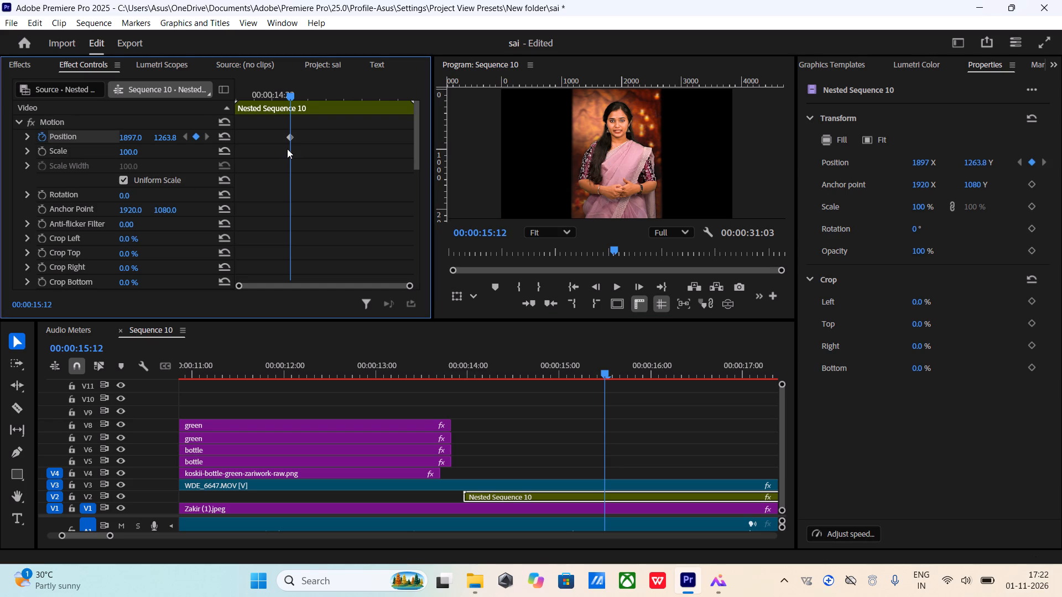
pyautogui.moveTo(289, 136); pyautogui.dragTo(233, 159)
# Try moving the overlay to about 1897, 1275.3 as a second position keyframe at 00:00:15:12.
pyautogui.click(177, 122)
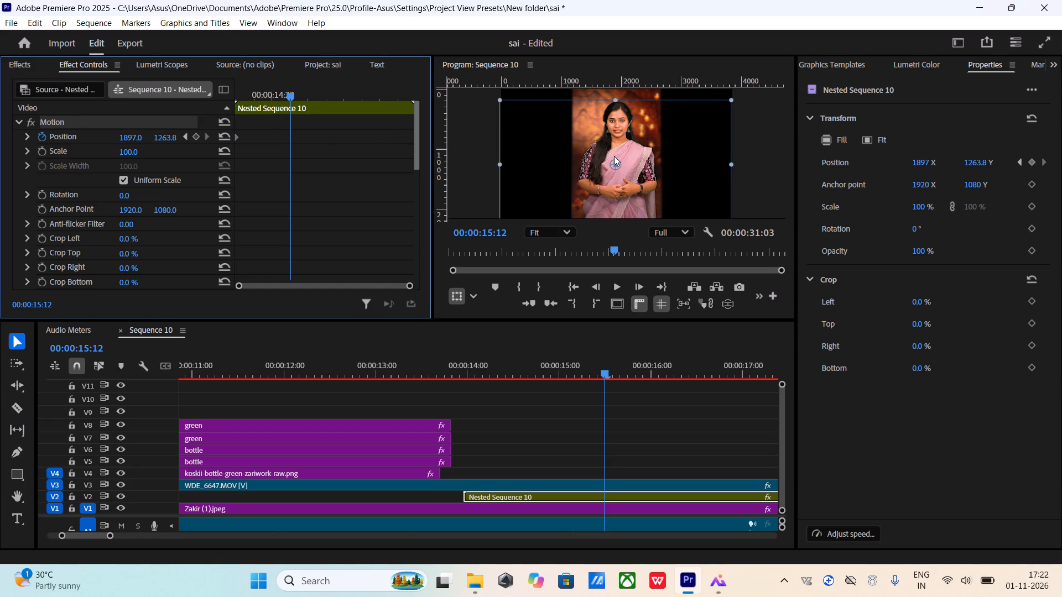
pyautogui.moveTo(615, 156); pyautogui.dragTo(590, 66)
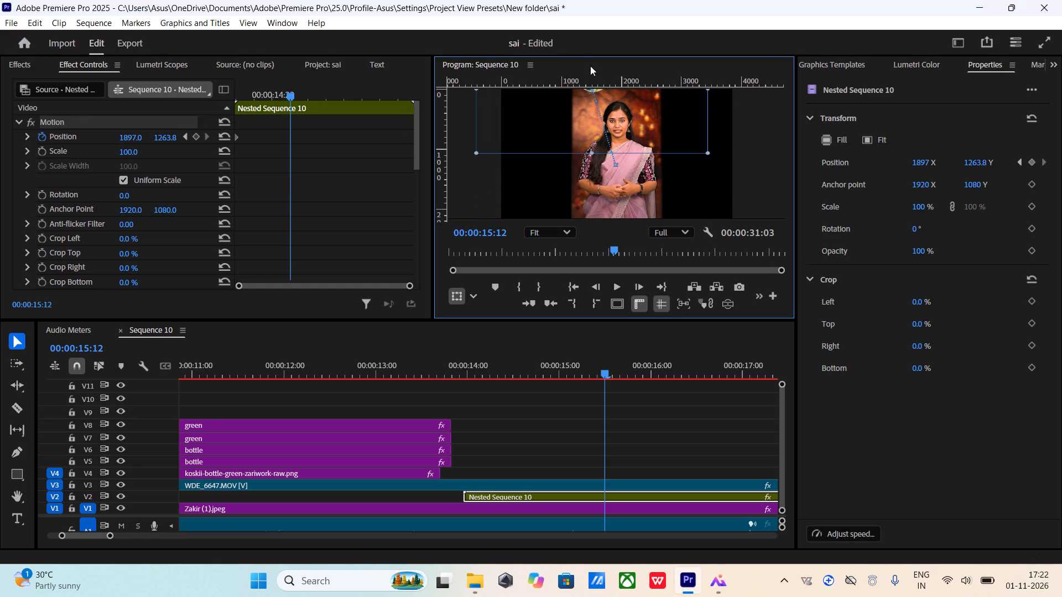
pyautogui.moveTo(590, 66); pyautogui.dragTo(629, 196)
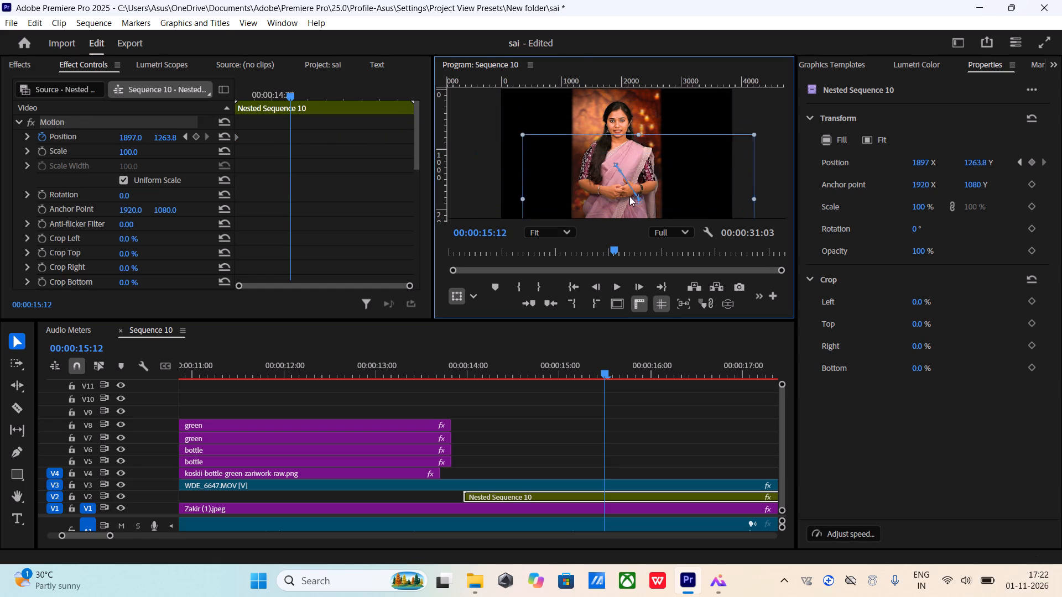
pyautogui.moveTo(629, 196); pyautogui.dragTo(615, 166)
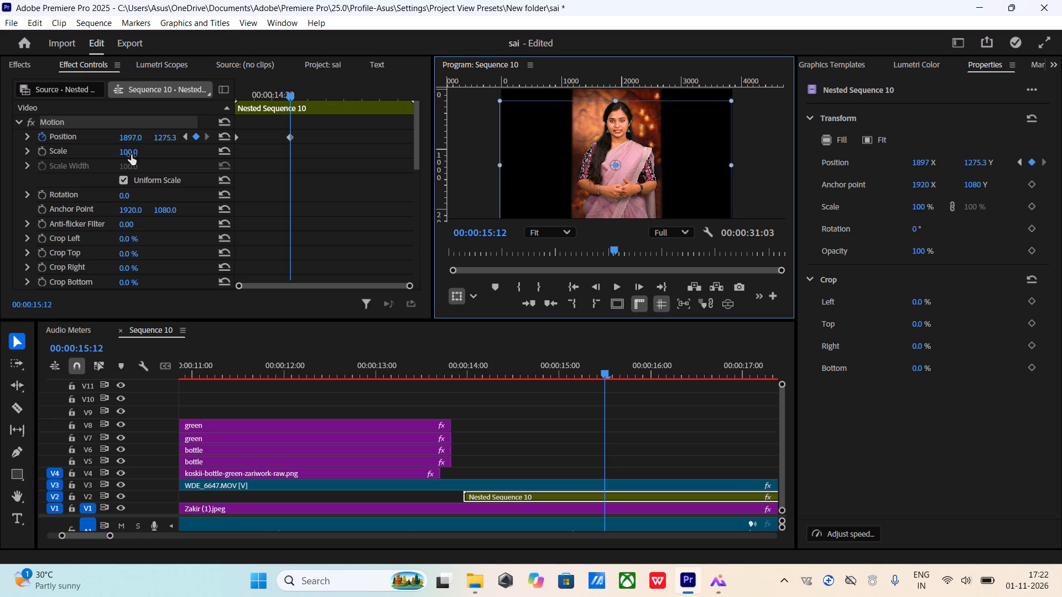
# Set the scale of Nested Sequence 10 to 88.
pyautogui.moveTo(127, 155); pyautogui.dragTo(119, 155)
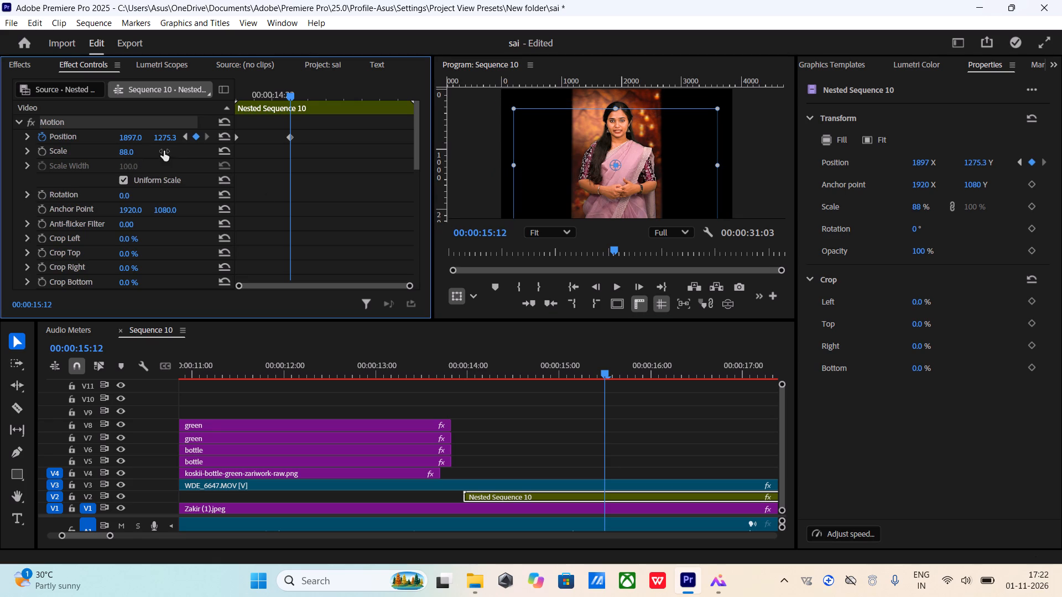
# Move the circular overlay at 00:00:15:12 to about 1471.6, 494, in the footage's upper-left corner beside the woman's head.
pyautogui.moveTo(611, 158); pyautogui.dragTo(607, 154)
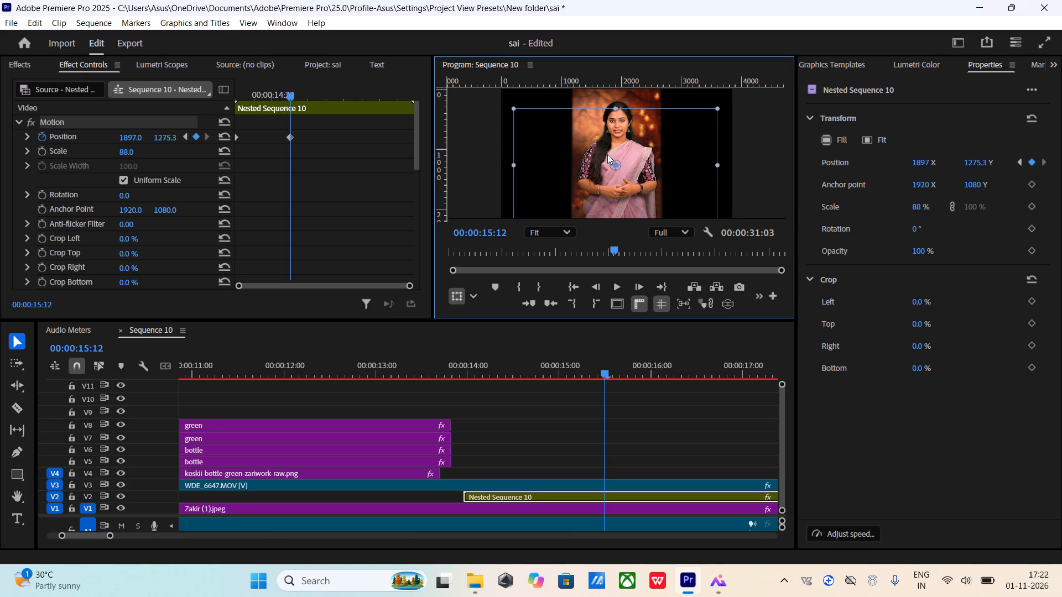
pyautogui.moveTo(607, 154); pyautogui.dragTo(592, 124)
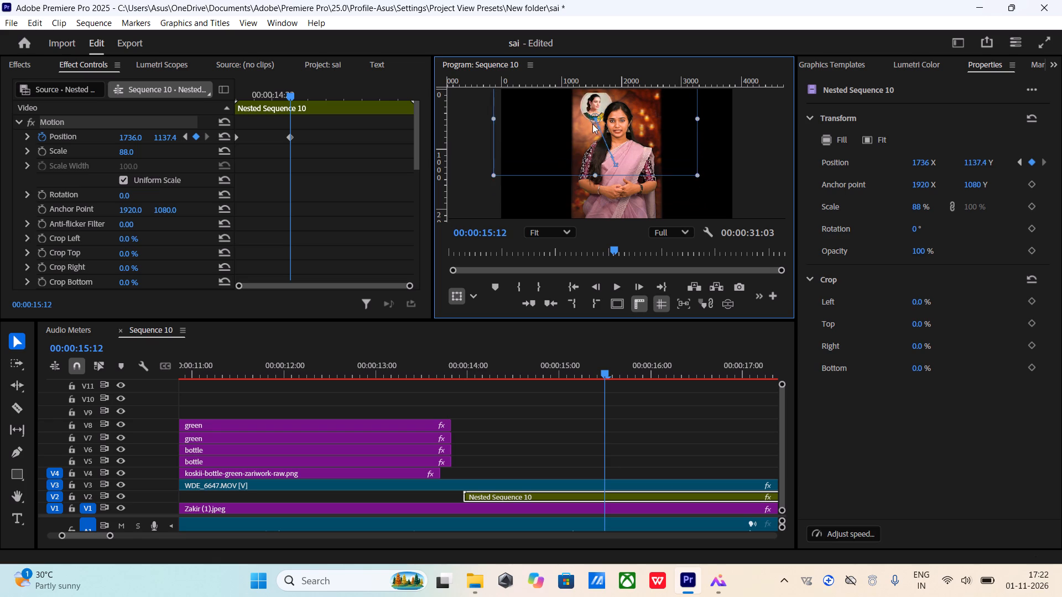
pyautogui.moveTo(592, 124); pyautogui.dragTo(585, 110)
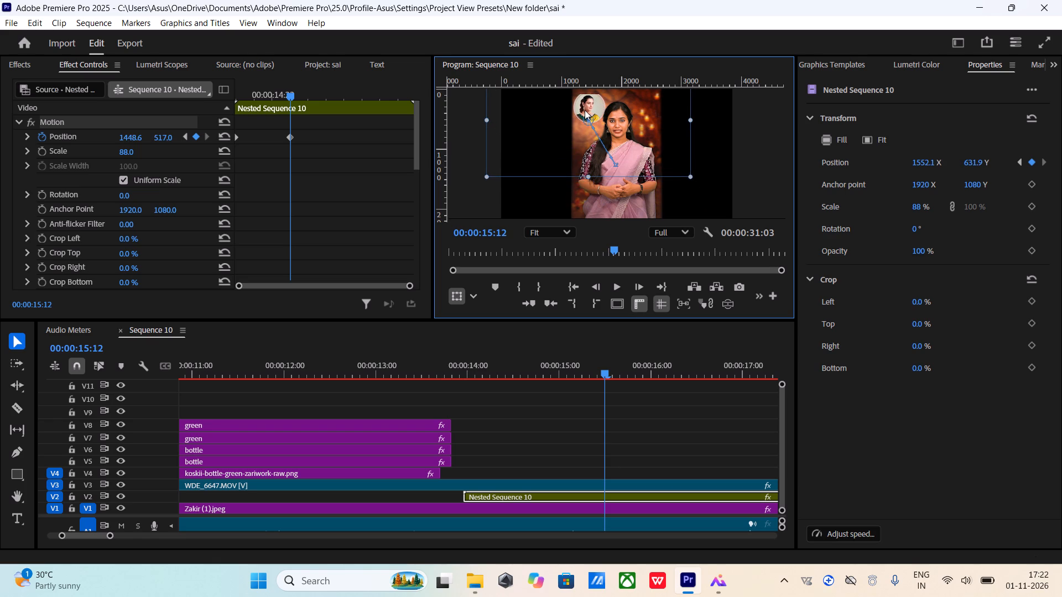
pyautogui.moveTo(585, 110); pyautogui.dragTo(585, 110)
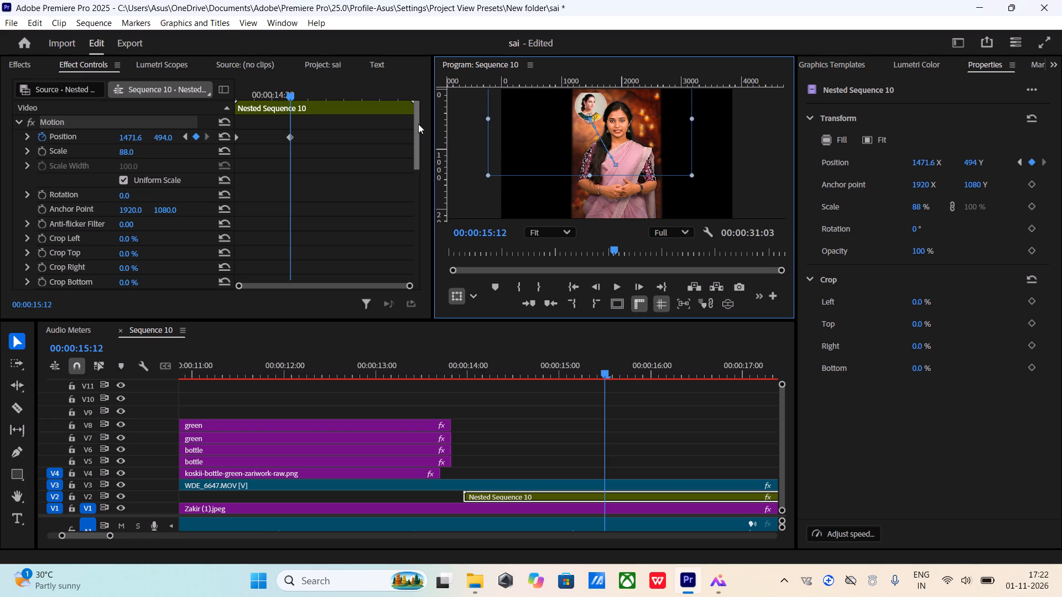
# Apply Ease In temporal interpolation to both position keyframes of Nested Sequence 10.
pyautogui.rightClick(238, 135)
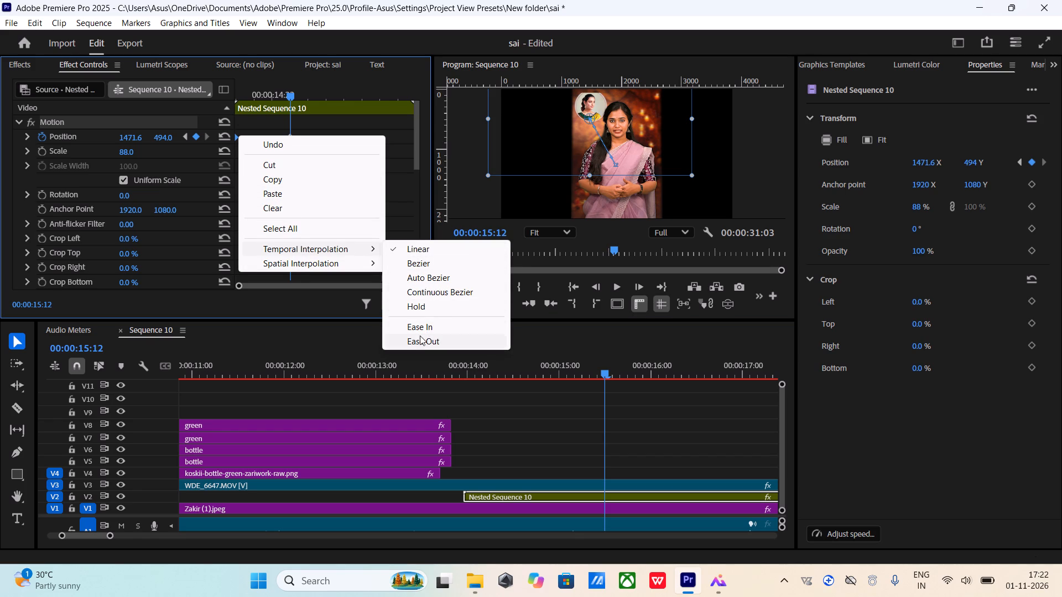
pyautogui.click(424, 326)
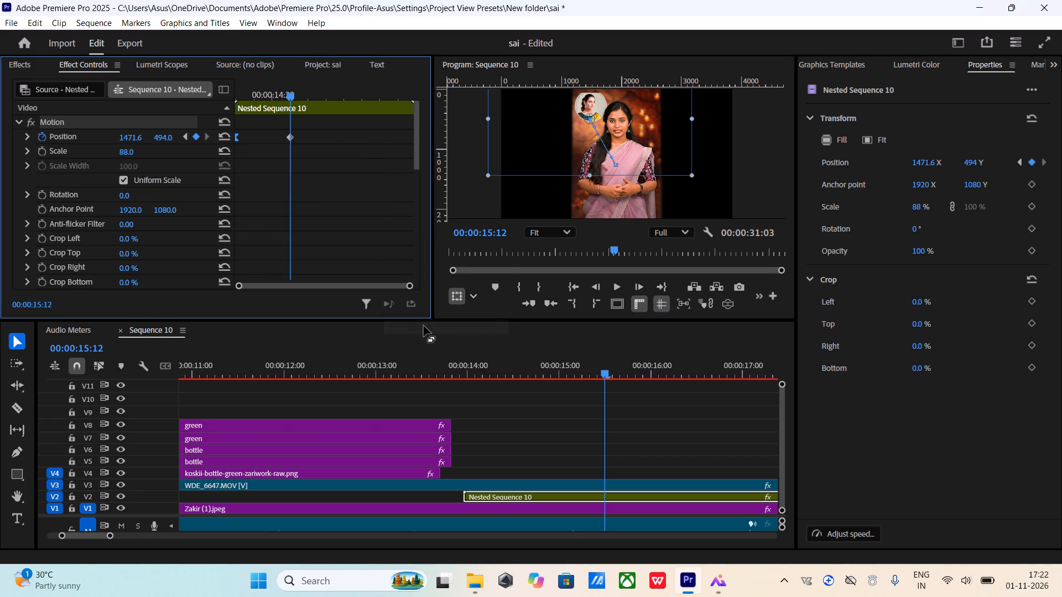
pyautogui.rightClick(291, 134)
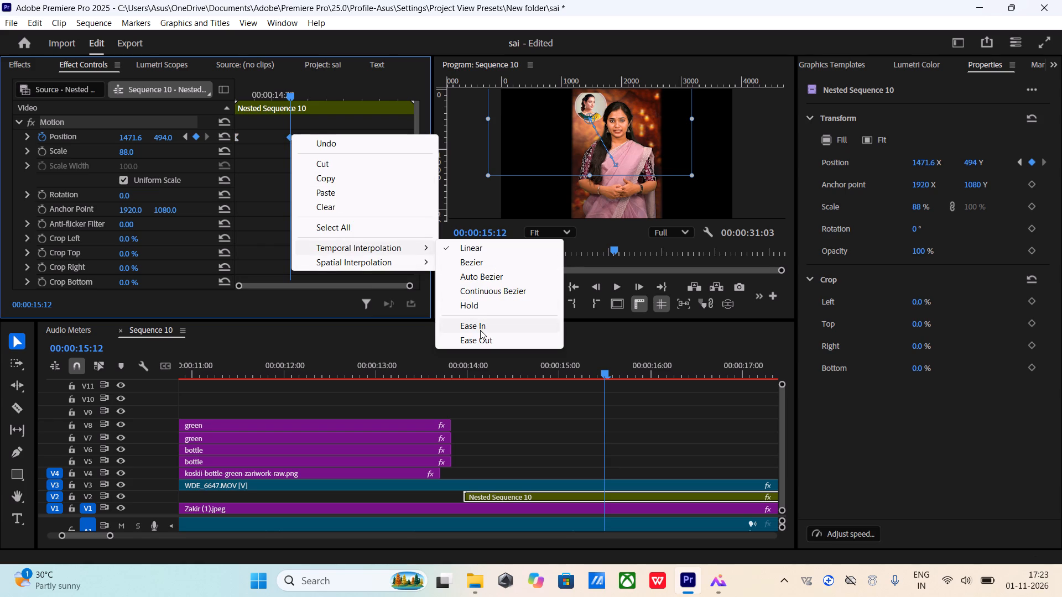
pyautogui.click(480, 330)
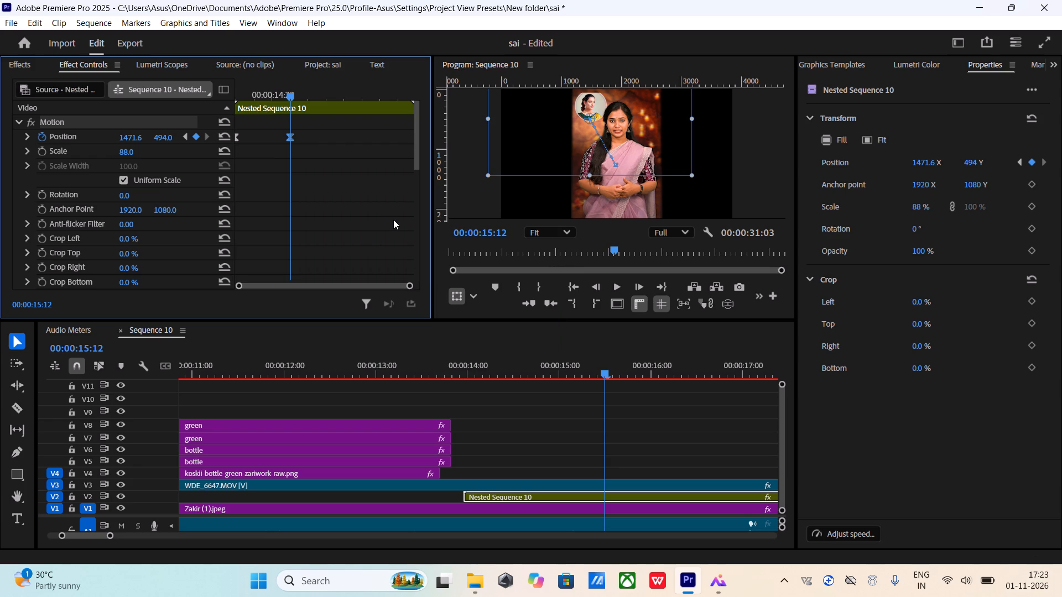
pyautogui.click(191, 151)
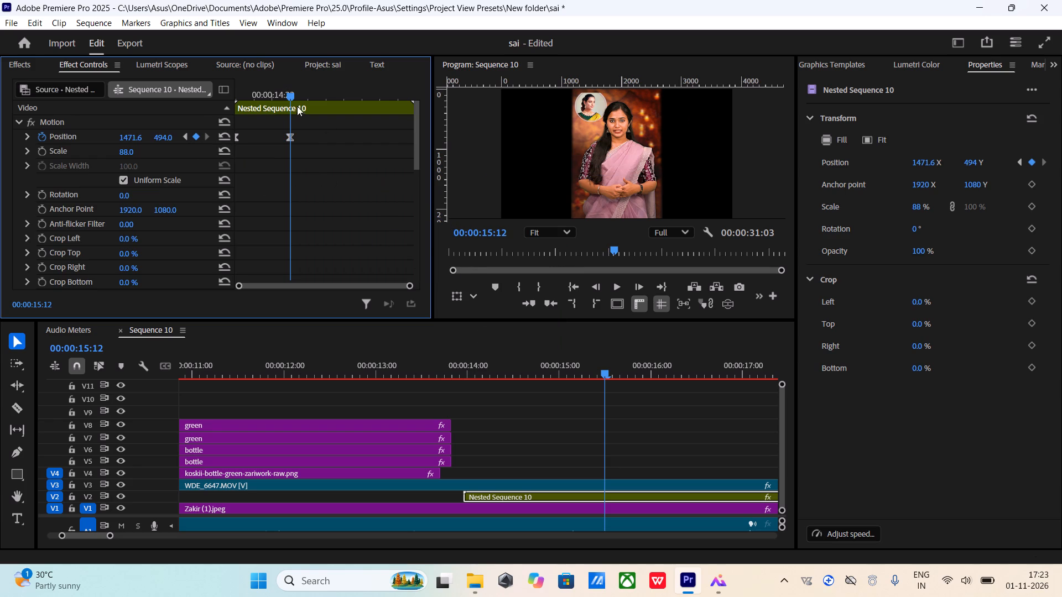
# Play back the Nested Sequence 10 slide animation from about 00:00:14:01 and scrub back to 00:00:18:00 to review it.
pyautogui.moveTo(290, 97); pyautogui.dragTo(199, 144)
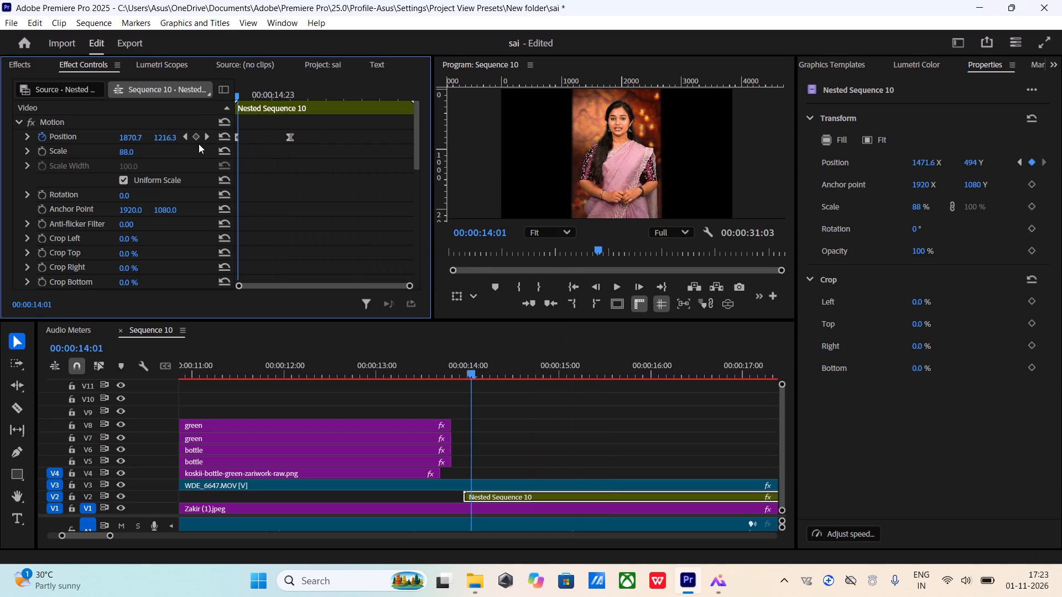
pyautogui.click(614, 285)
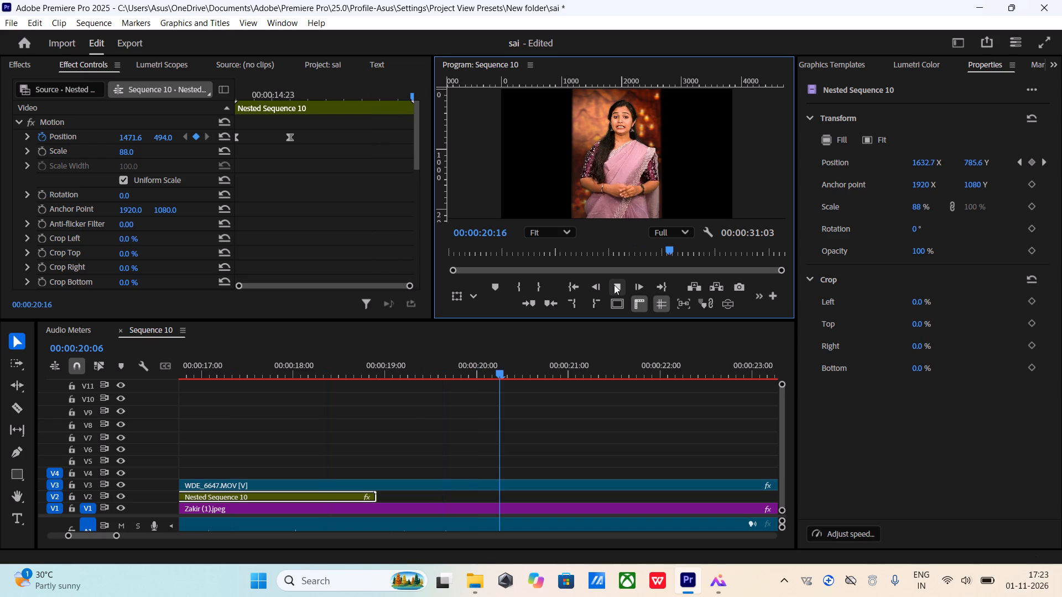
pyautogui.moveTo(610, 367); pyautogui.dragTo(561, 390)
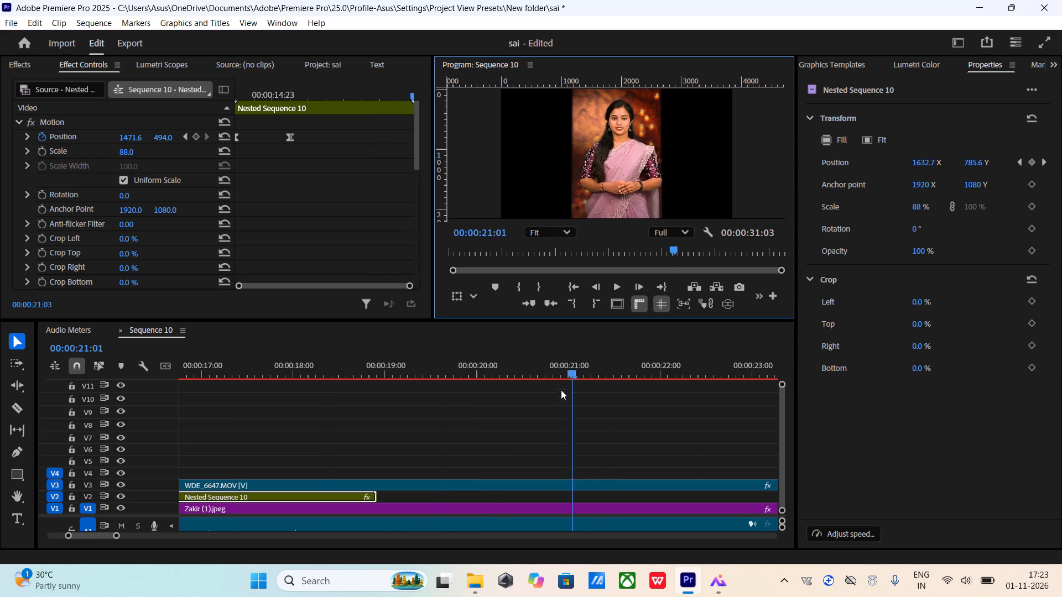
pyautogui.moveTo(561, 390); pyautogui.dragTo(293, 475)
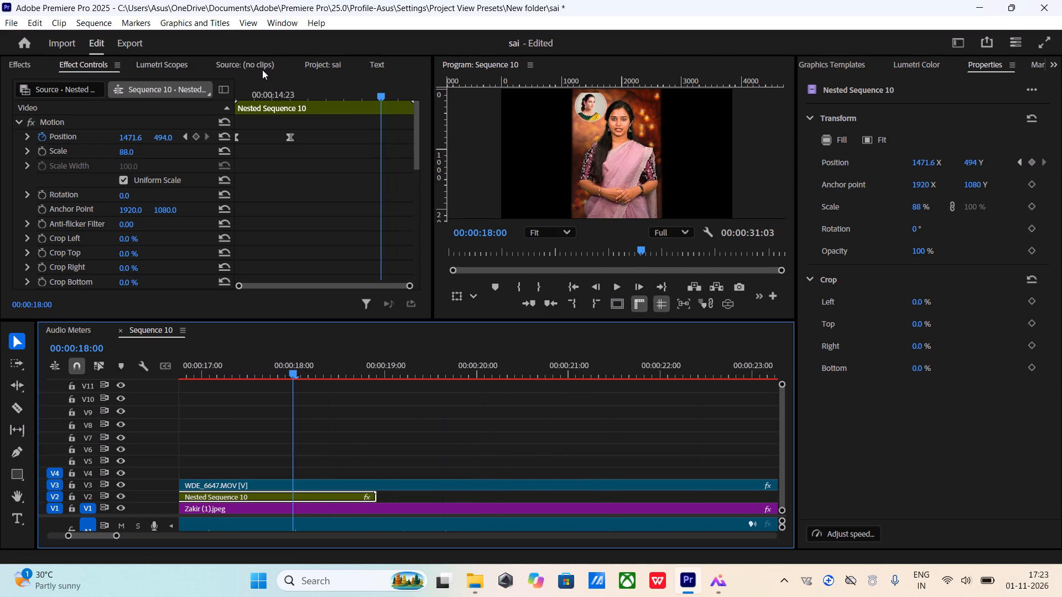
# Place the yellow-saree image 36215133_5 (1).png on track V4, starting at about 00:00:19:17, after Nested Sequence 10.
pyautogui.click(340, 68)
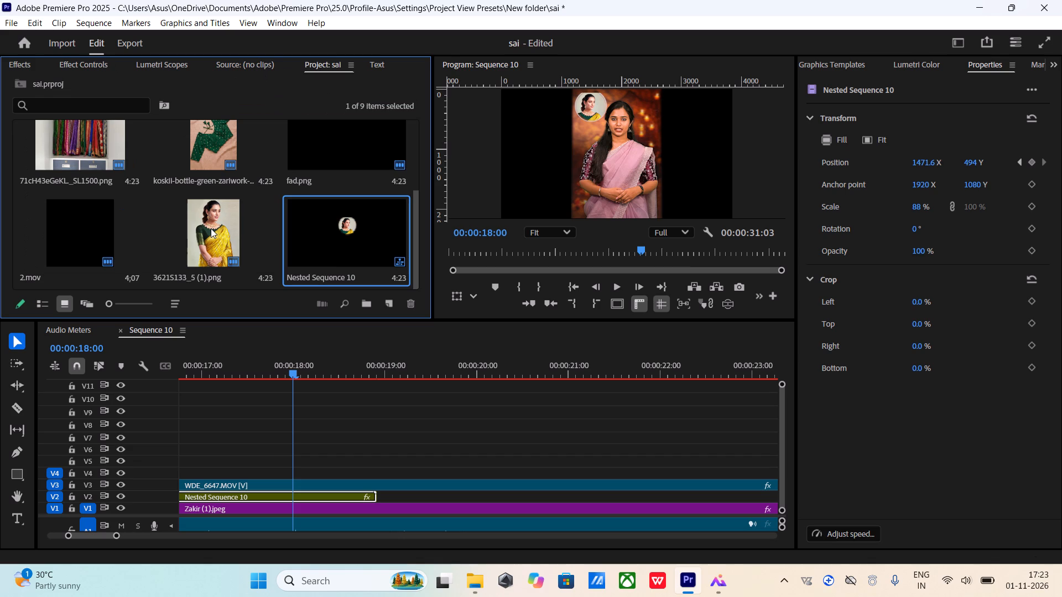
pyautogui.click(211, 228)
pyautogui.moveTo(216, 223); pyautogui.dragTo(450, 387)
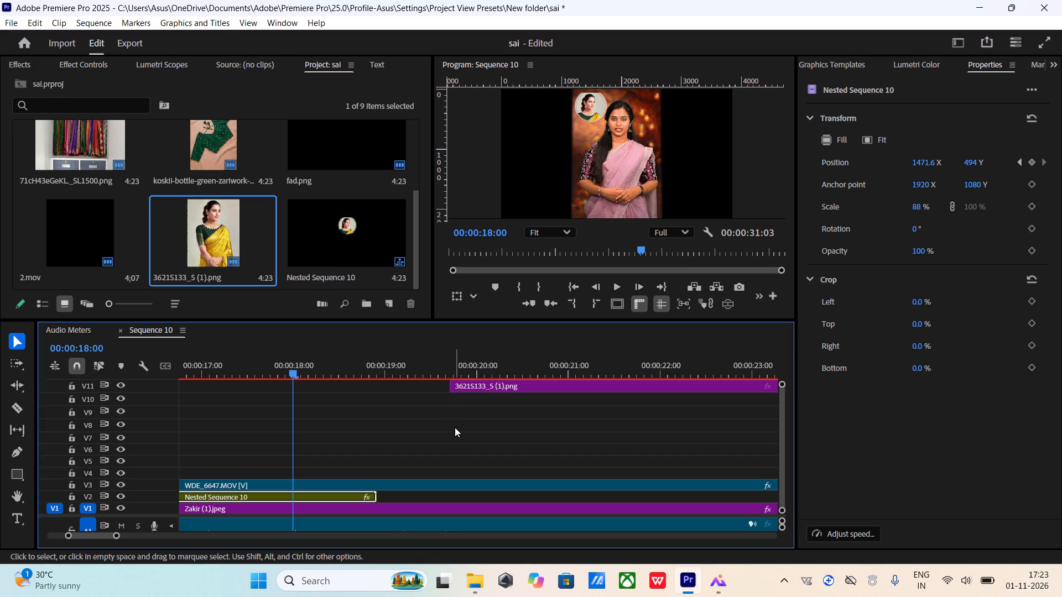
pyautogui.moveTo(508, 382); pyautogui.dragTo(514, 473)
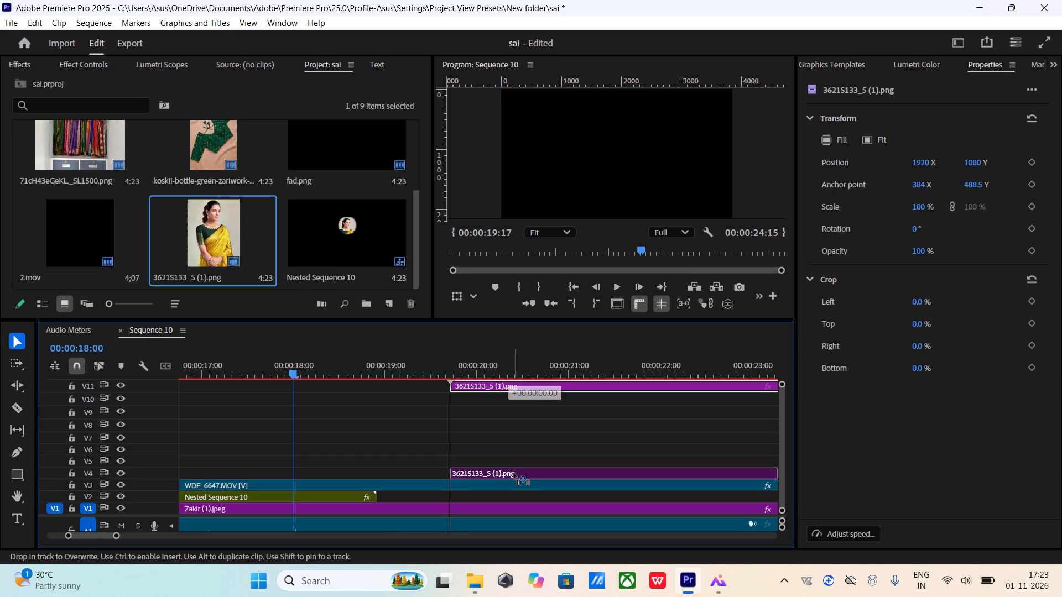
pyautogui.moveTo(514, 473); pyautogui.dragTo(521, 474)
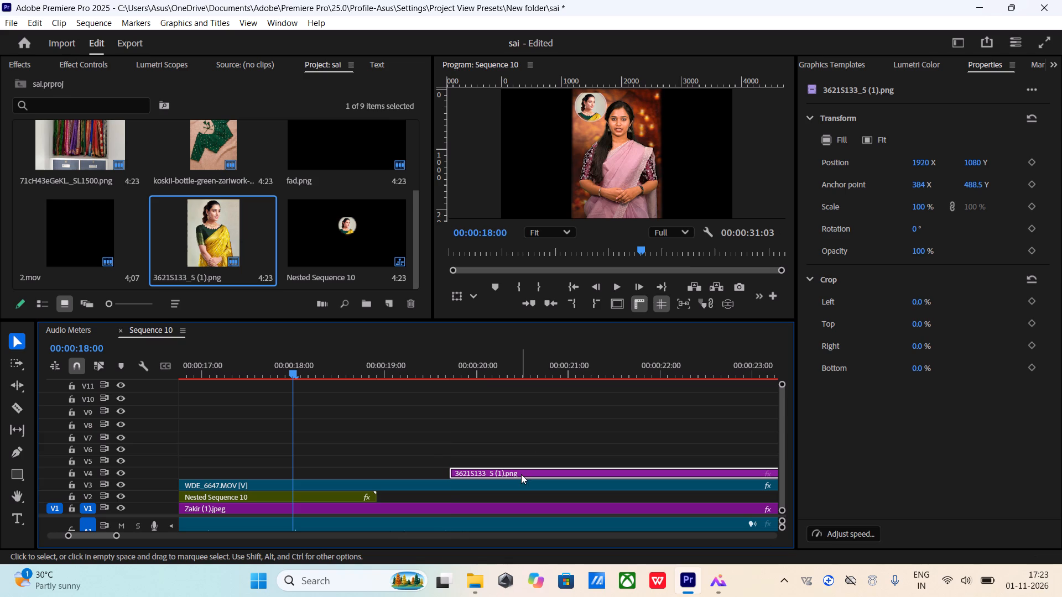
pyautogui.click(521, 468)
# Raise the yellow-saree image in the frame by setting its position to 1920, 715, previewing it at 00:00:20:01.
pyautogui.moveTo(288, 378); pyautogui.dragTo(514, 443)
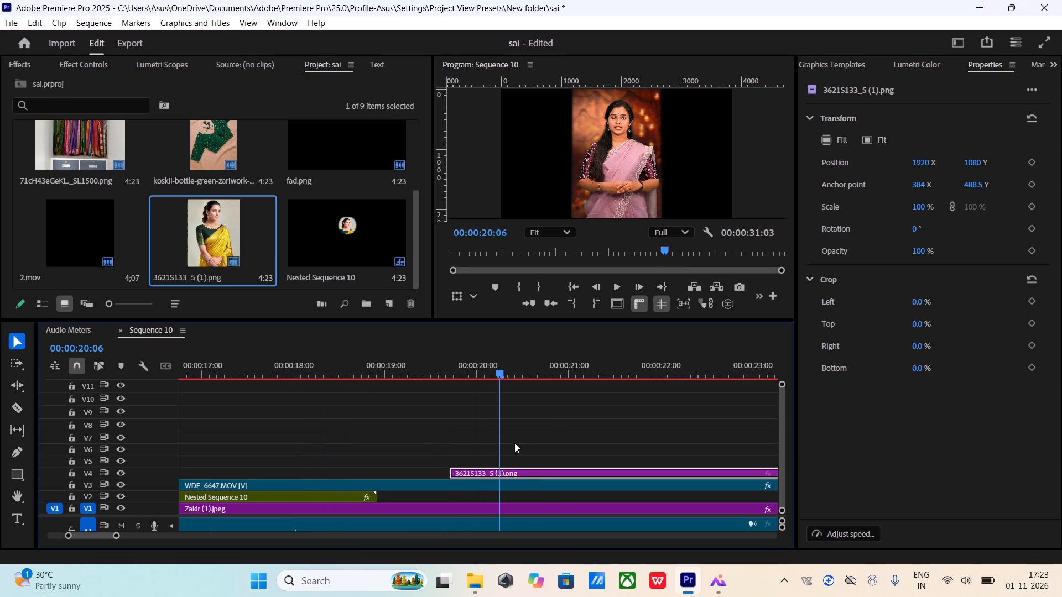
pyautogui.moveTo(514, 443); pyautogui.dragTo(475, 470)
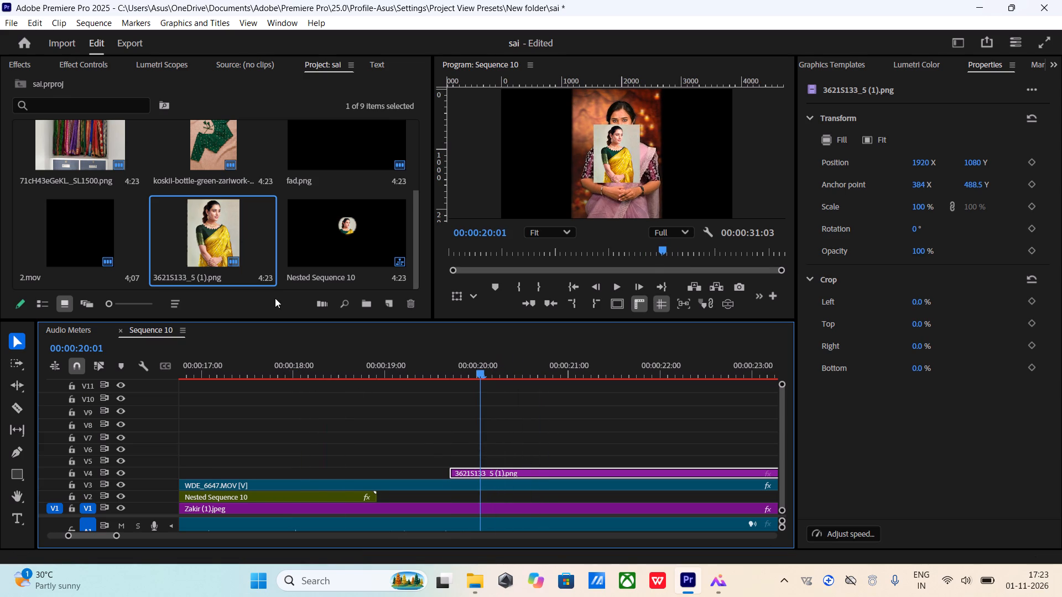
pyautogui.click(99, 65)
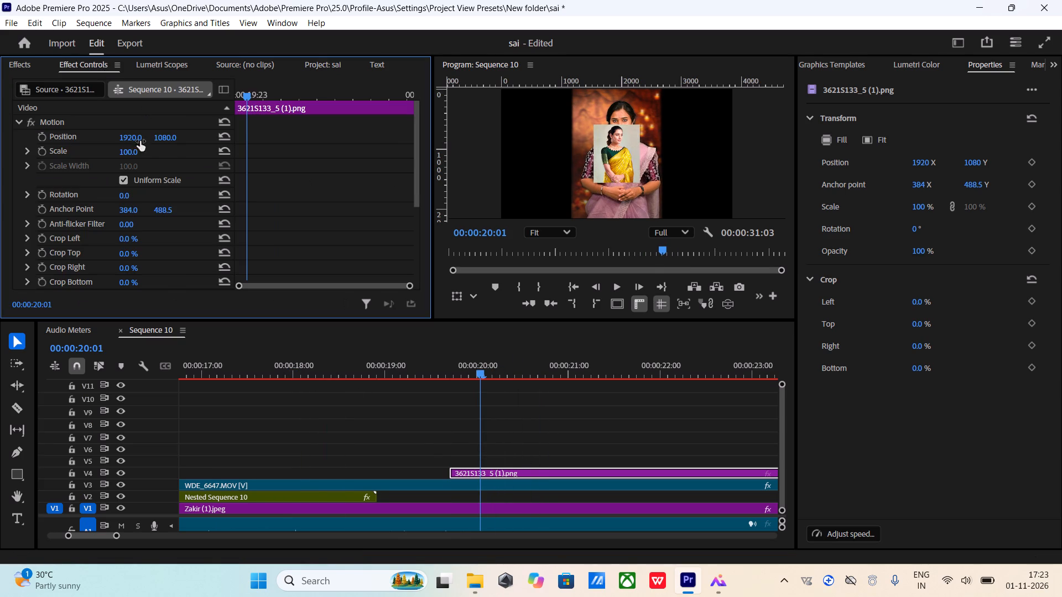
pyautogui.moveTo(166, 139); pyautogui.dragTo(255, 147)
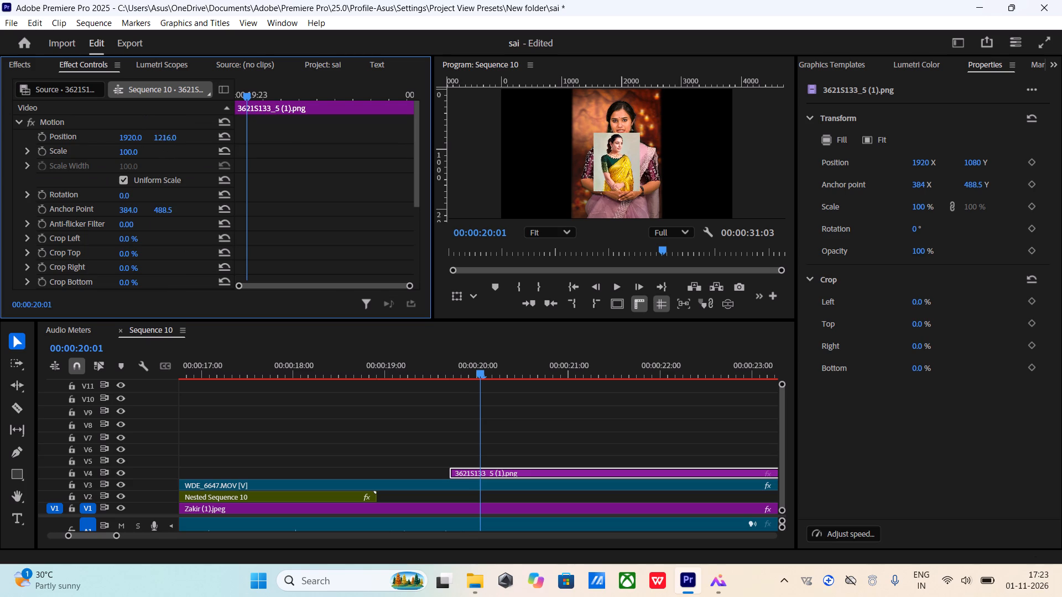
pyautogui.moveTo(255, 147); pyautogui.dragTo(84, 160)
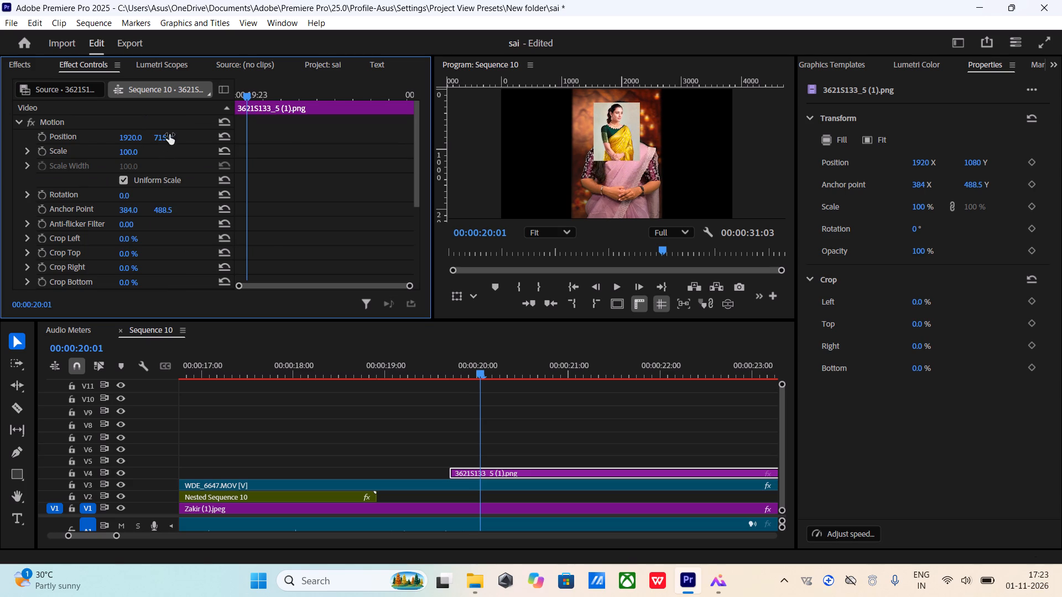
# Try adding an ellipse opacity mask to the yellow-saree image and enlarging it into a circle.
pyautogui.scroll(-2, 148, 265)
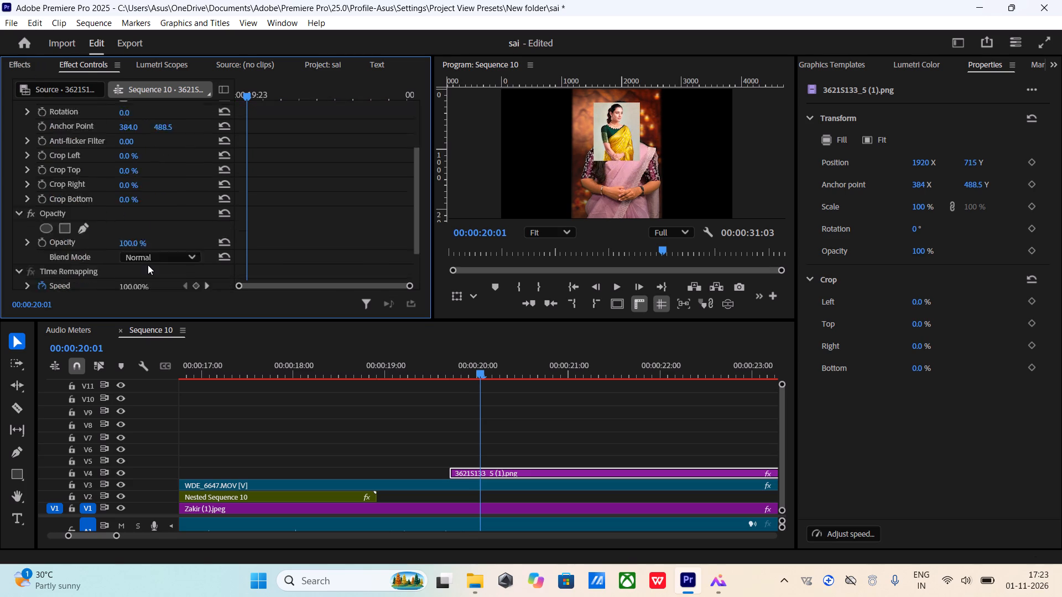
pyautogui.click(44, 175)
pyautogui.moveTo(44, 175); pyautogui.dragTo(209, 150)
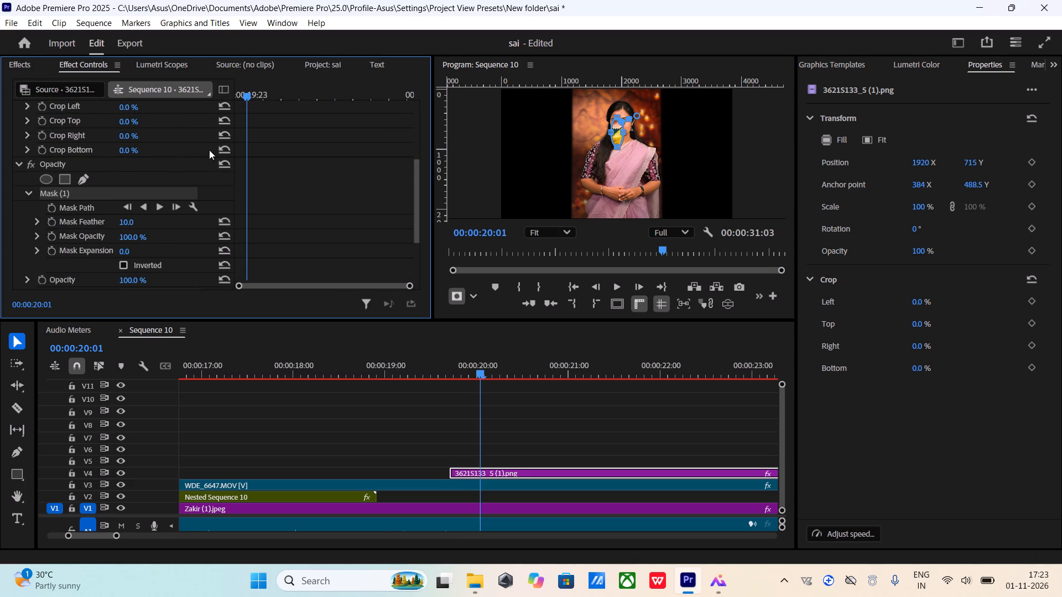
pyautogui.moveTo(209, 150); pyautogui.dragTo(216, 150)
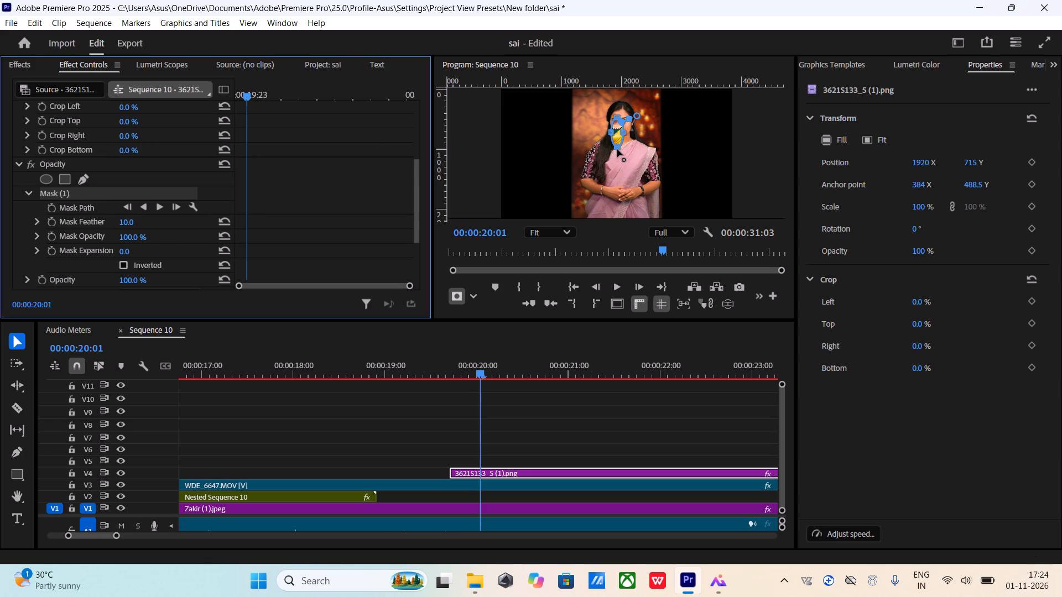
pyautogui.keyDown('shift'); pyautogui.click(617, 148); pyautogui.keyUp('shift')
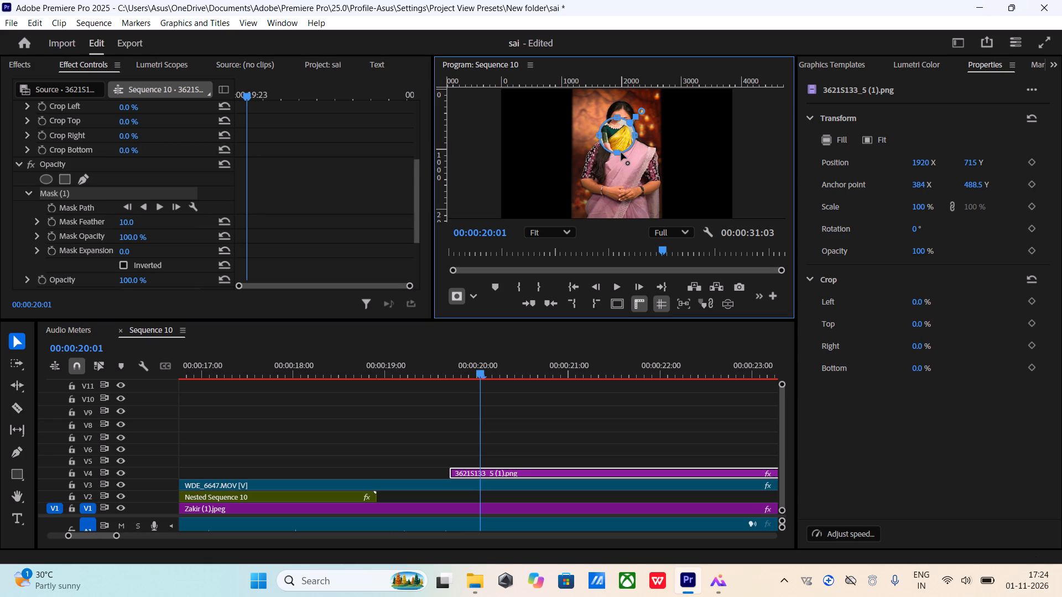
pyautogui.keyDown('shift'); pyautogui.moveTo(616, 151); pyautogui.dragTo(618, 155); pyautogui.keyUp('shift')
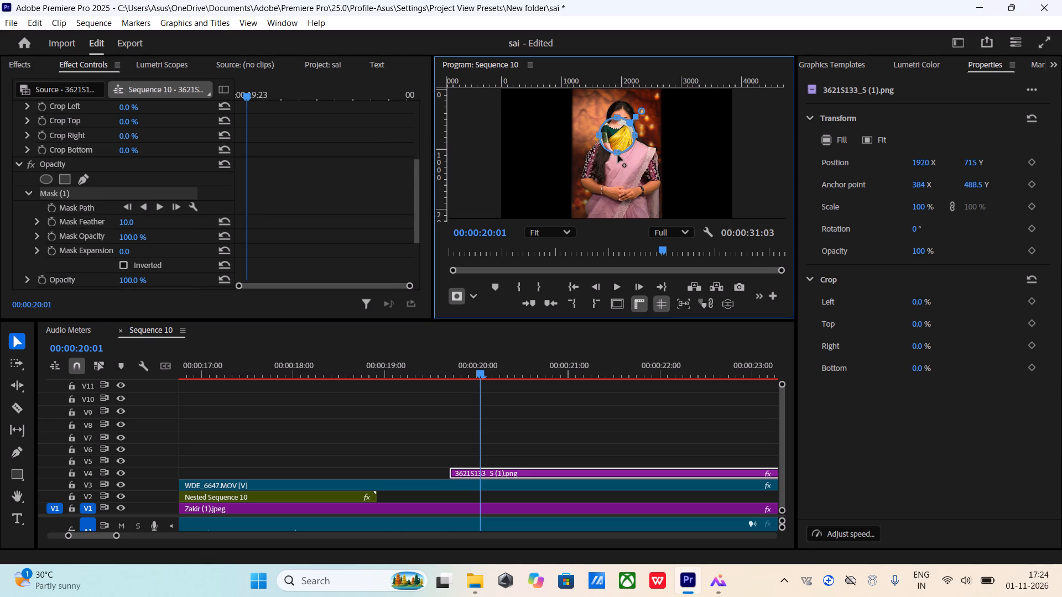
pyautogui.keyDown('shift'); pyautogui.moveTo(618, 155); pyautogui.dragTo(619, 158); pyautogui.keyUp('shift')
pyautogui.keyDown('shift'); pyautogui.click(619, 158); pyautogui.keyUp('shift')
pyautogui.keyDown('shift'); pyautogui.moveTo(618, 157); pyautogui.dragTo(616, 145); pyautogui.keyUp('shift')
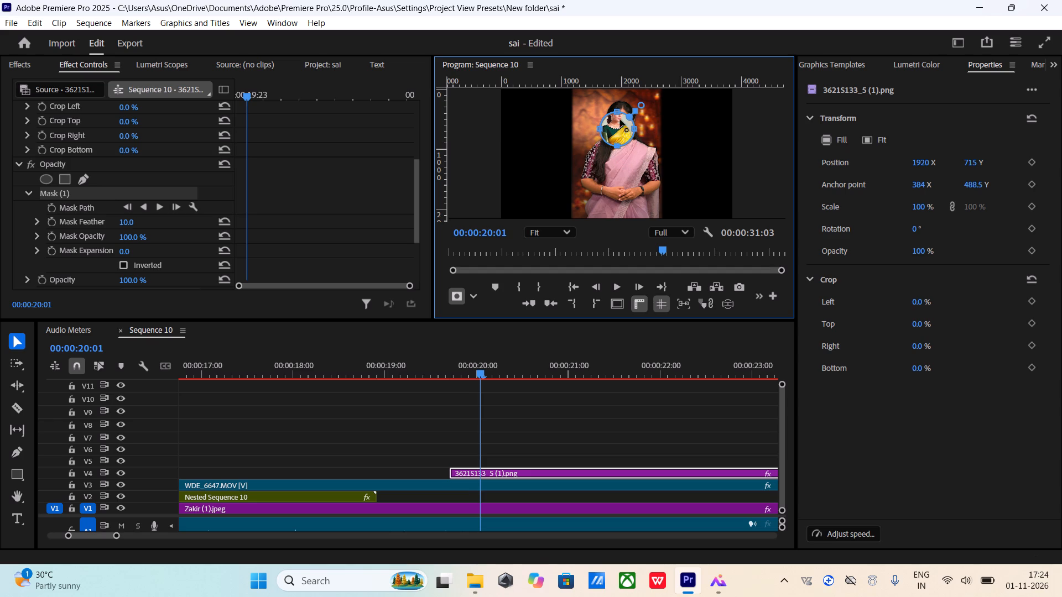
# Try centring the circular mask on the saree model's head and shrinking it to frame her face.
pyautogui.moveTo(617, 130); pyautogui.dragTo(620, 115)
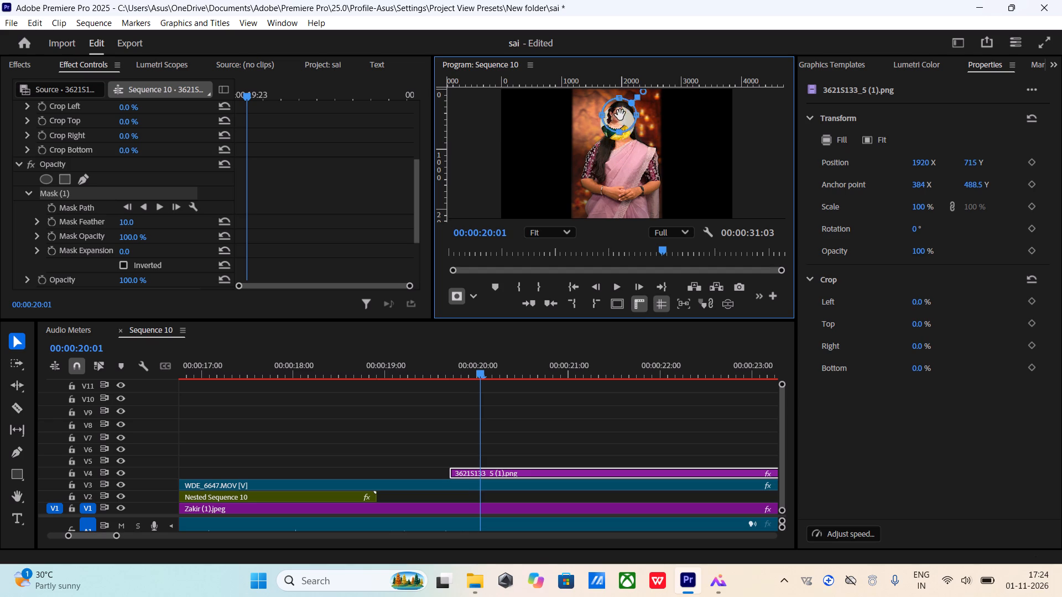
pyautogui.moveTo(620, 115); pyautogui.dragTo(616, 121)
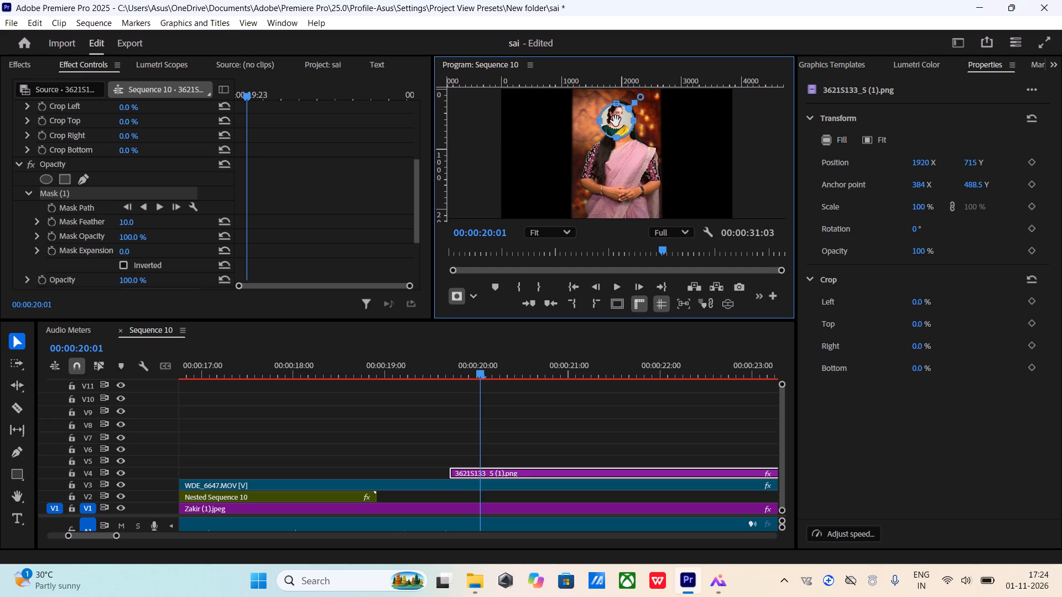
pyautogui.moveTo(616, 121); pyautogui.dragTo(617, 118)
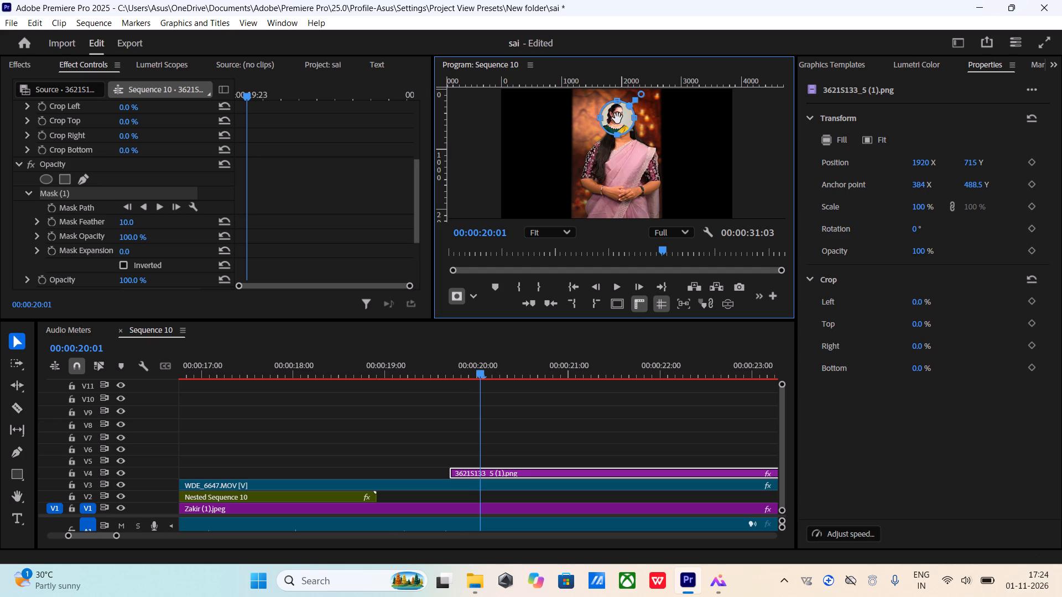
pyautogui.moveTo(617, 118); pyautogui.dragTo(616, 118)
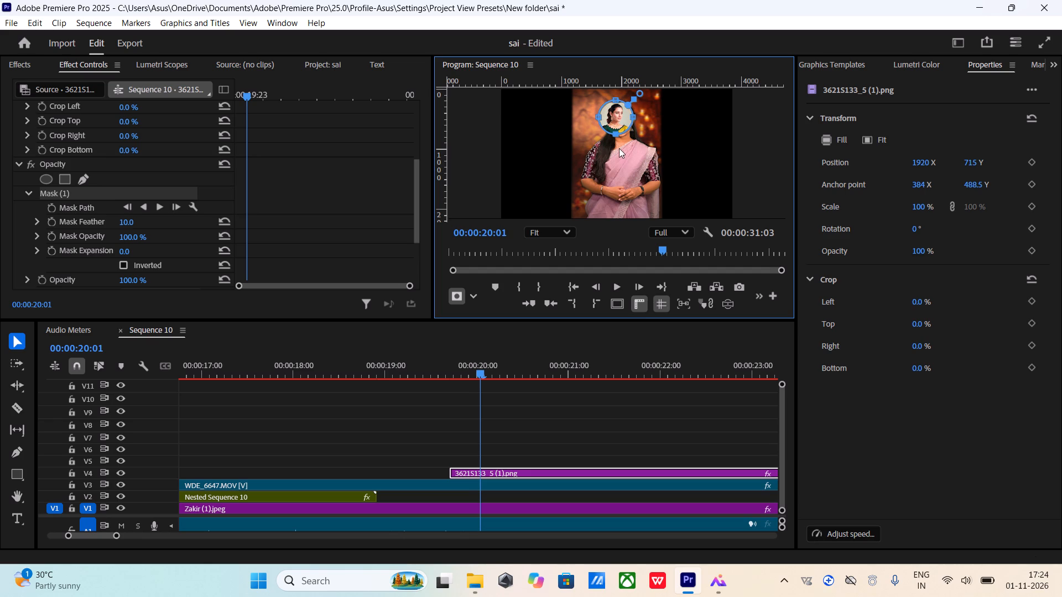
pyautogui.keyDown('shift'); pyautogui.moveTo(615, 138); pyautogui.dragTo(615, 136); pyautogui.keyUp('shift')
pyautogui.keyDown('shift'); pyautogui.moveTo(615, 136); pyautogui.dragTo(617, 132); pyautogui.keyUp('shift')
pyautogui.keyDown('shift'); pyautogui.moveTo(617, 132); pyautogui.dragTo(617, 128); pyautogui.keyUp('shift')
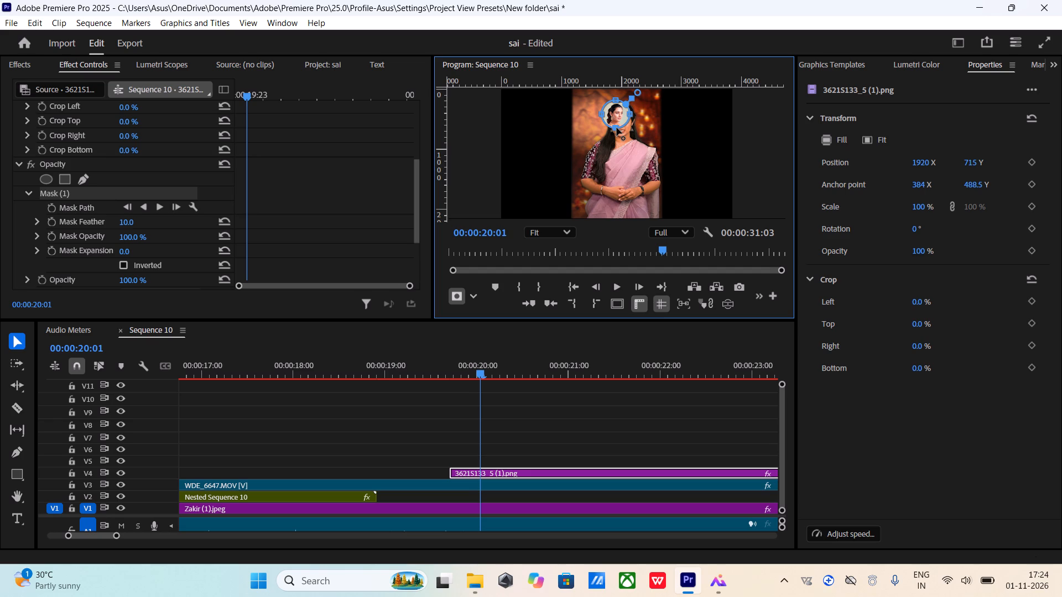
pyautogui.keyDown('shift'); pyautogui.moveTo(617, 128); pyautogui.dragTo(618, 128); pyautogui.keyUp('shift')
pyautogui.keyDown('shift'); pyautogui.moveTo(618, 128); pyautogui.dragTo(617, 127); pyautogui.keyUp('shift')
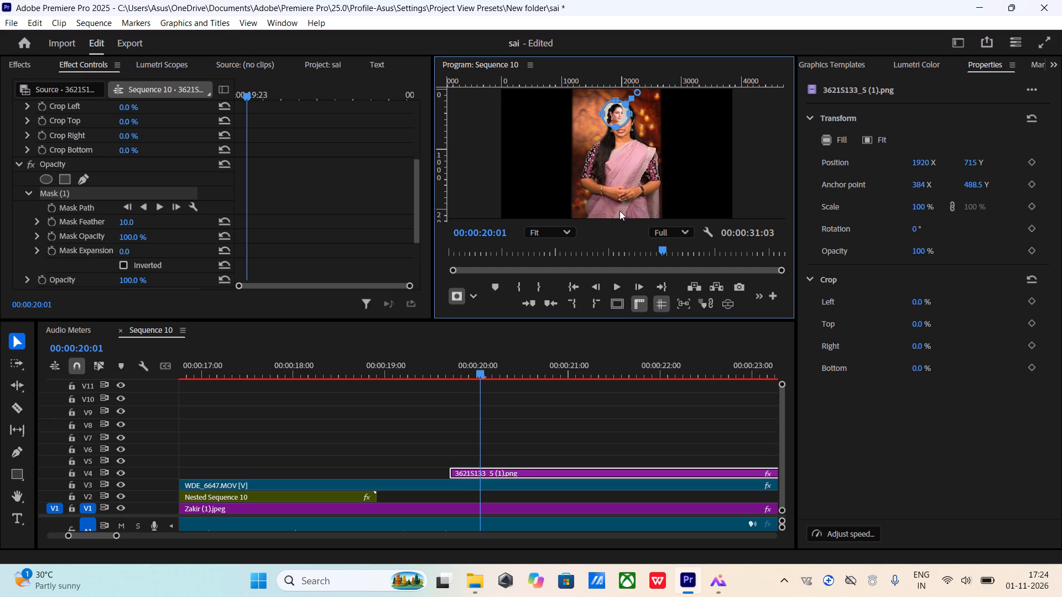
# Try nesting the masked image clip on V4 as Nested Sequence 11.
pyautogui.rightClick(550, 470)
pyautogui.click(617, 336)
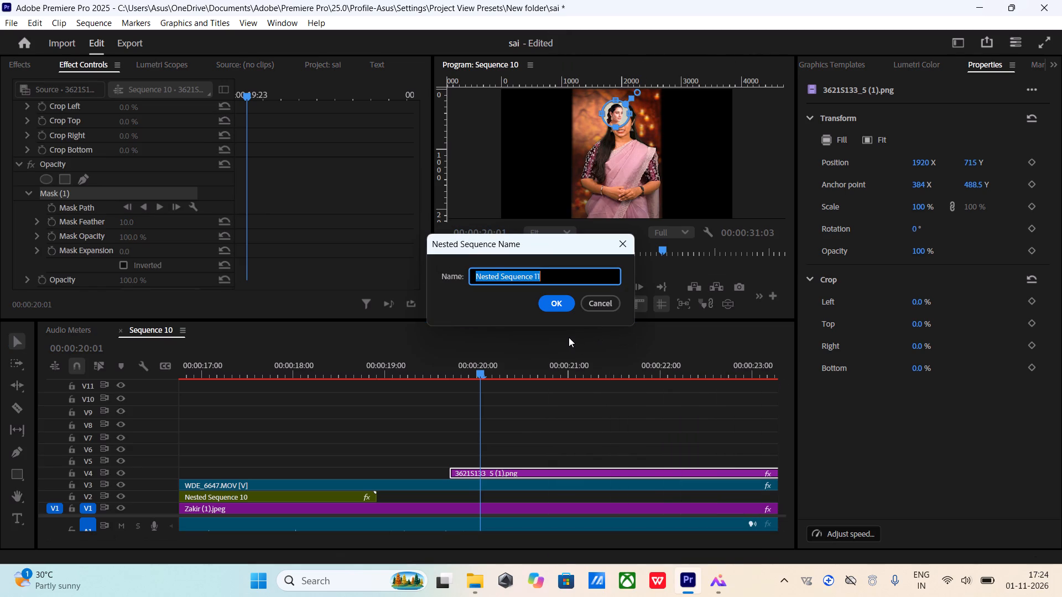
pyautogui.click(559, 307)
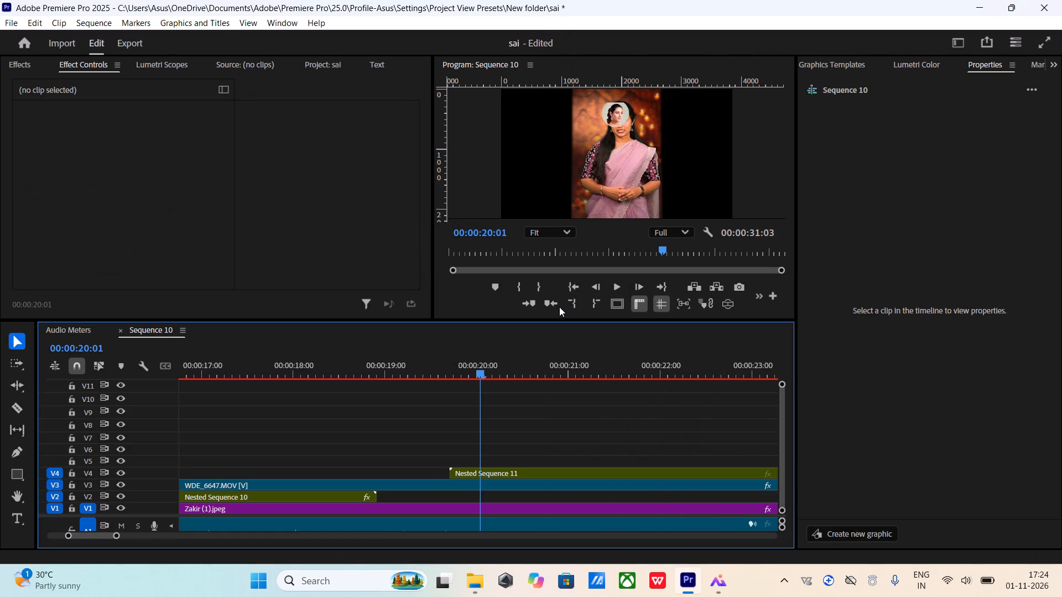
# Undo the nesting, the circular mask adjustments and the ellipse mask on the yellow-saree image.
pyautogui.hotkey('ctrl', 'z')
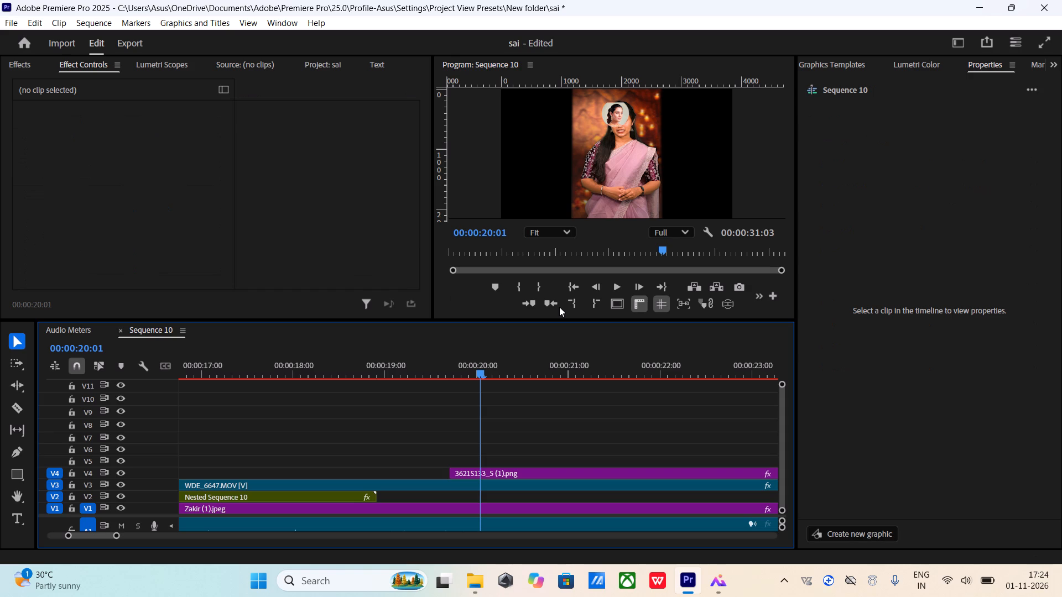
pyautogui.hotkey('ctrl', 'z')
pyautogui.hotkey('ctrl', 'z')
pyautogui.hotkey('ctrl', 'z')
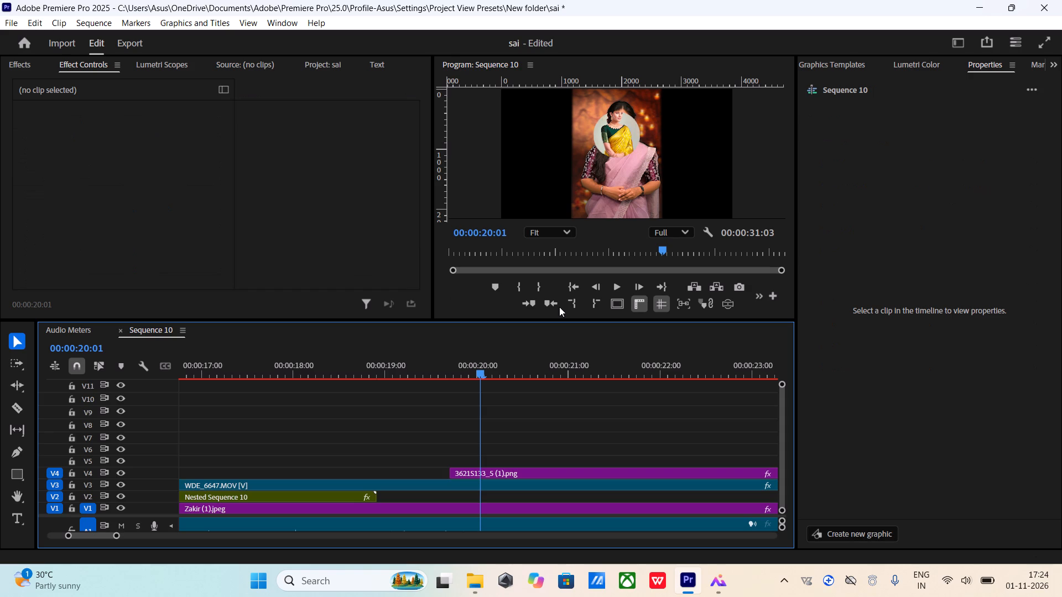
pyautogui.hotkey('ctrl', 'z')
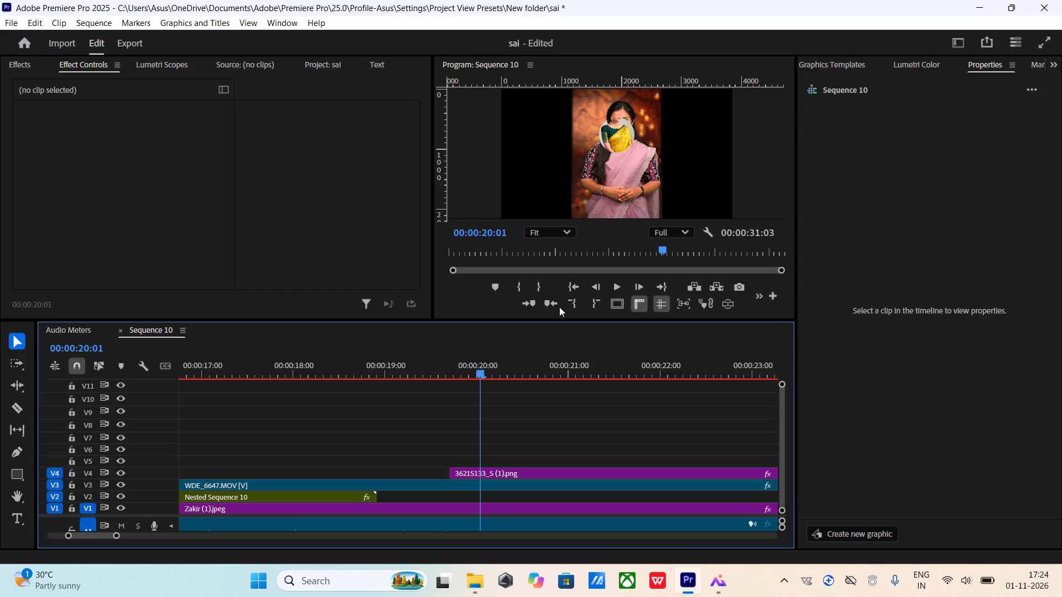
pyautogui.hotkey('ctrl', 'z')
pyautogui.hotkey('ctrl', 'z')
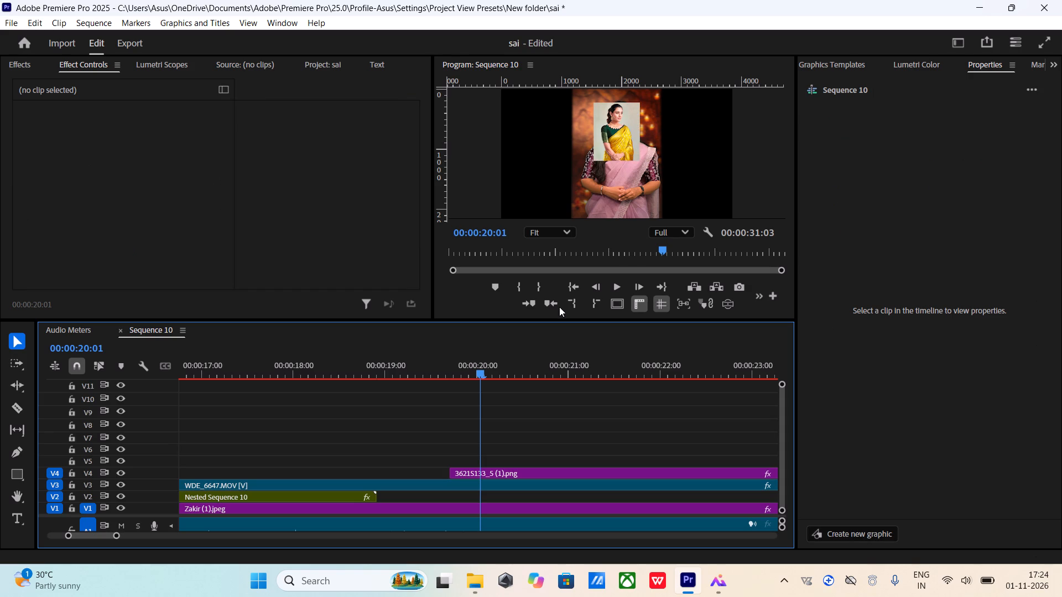
# Add an ellipse opacity mask to the yellow-saree image on V4, enlarge it into a circle and move it over the model's head.
pyautogui.click(588, 479)
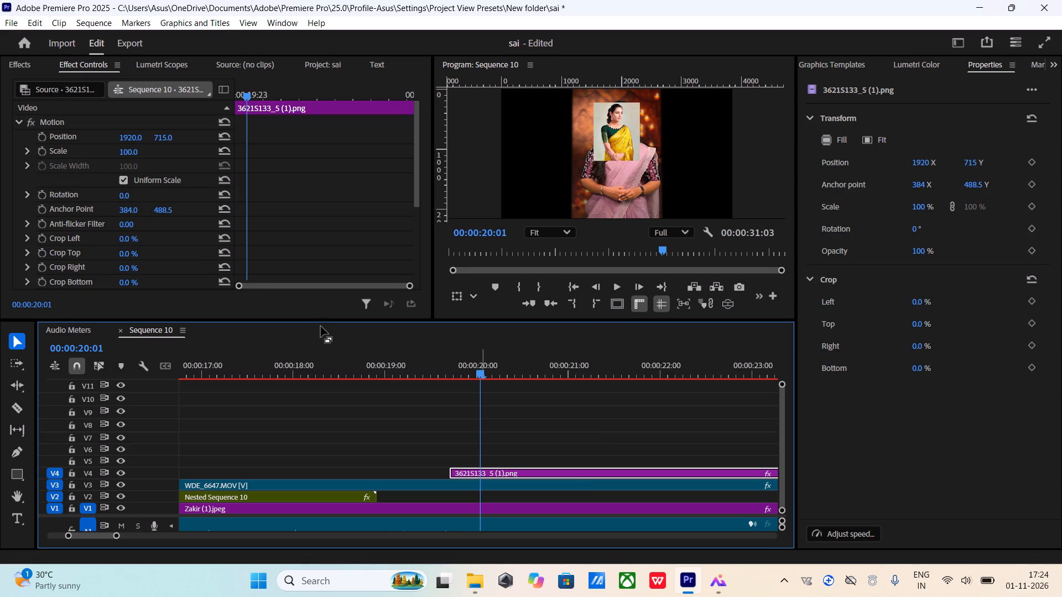
pyautogui.scroll(-2, 149, 244)
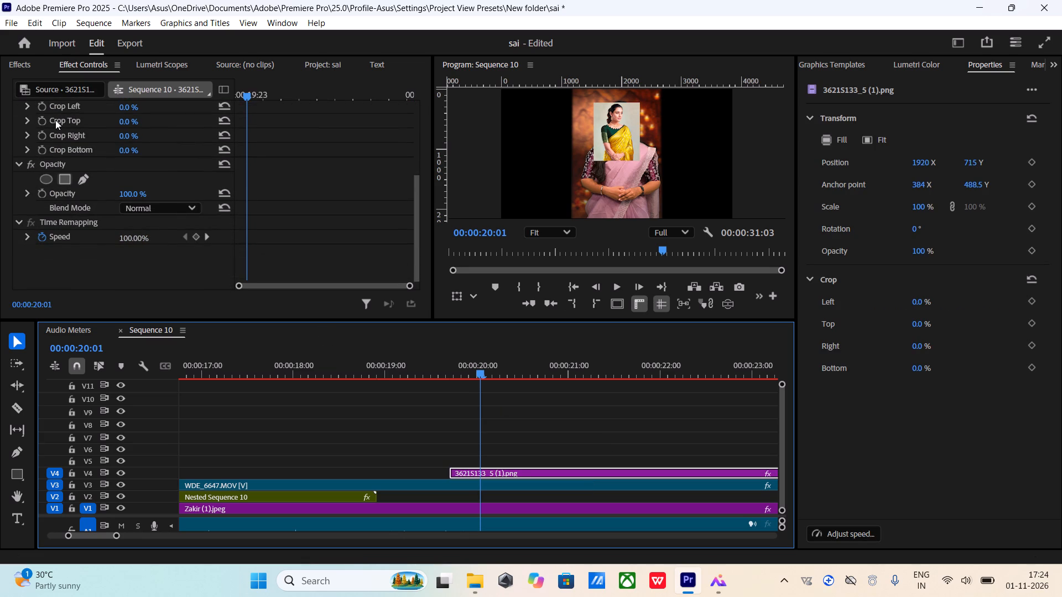
pyautogui.scroll(1, 101, 160)
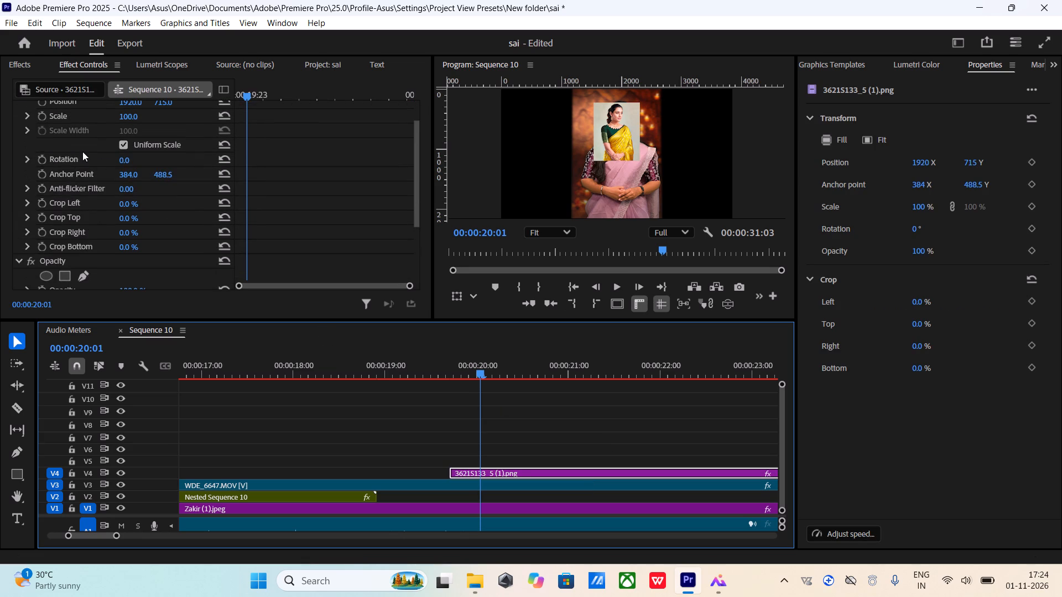
pyautogui.click(51, 277)
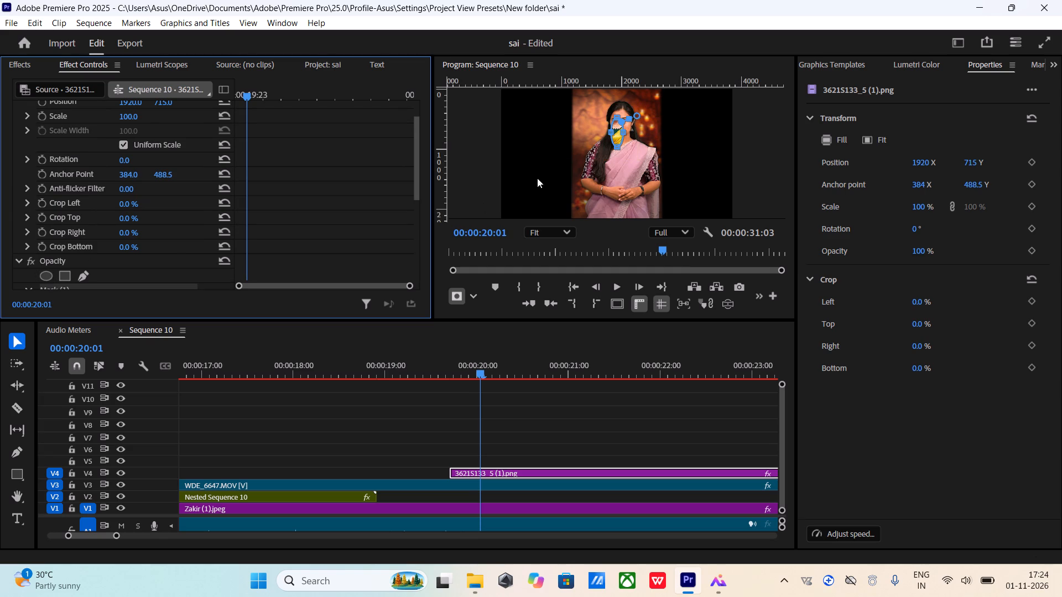
pyautogui.keyDown('shift'); pyautogui.moveTo(618, 146); pyautogui.dragTo(618, 151); pyautogui.keyUp('shift')
pyautogui.keyDown('shift'); pyautogui.moveTo(617, 132); pyautogui.dragTo(617, 138); pyautogui.keyUp('shift')
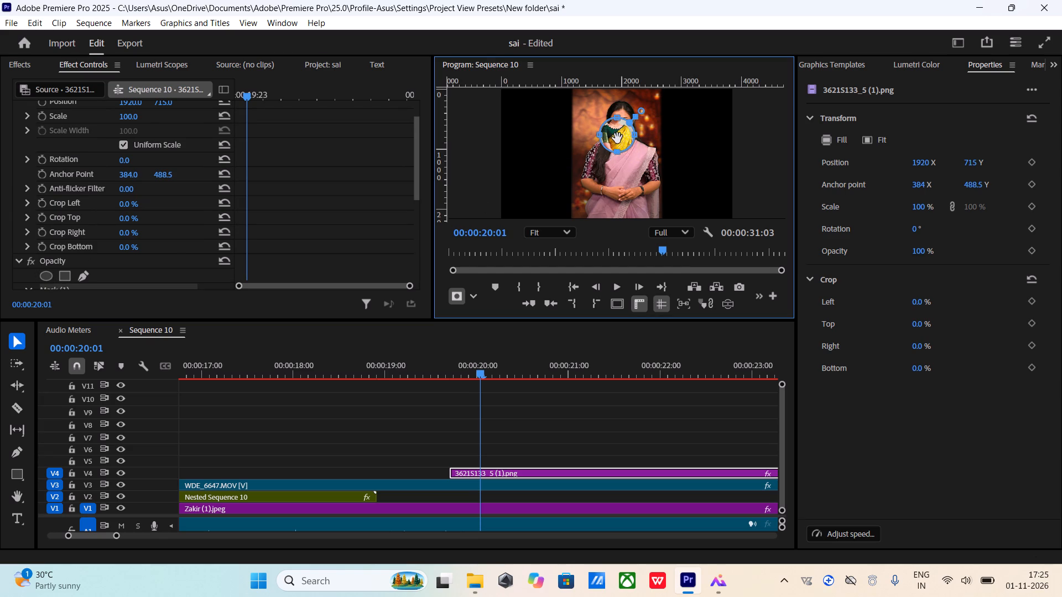
pyautogui.keyDown('shift'); pyautogui.moveTo(617, 138); pyautogui.dragTo(620, 111); pyautogui.keyUp('shift')
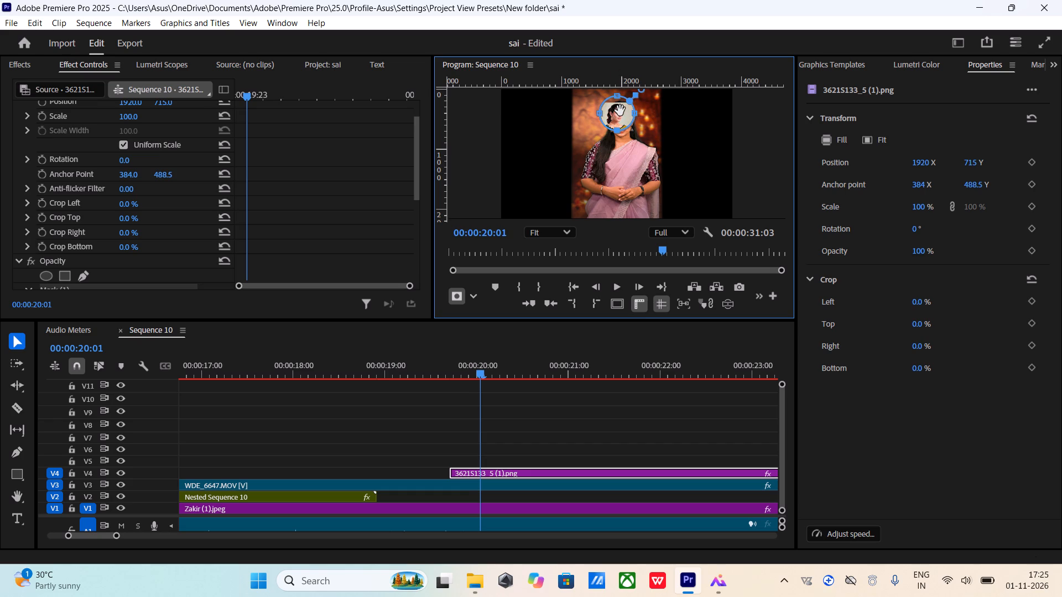
pyautogui.keyDown('shift'); pyautogui.moveTo(620, 111); pyautogui.dragTo(621, 114); pyautogui.keyUp('shift')
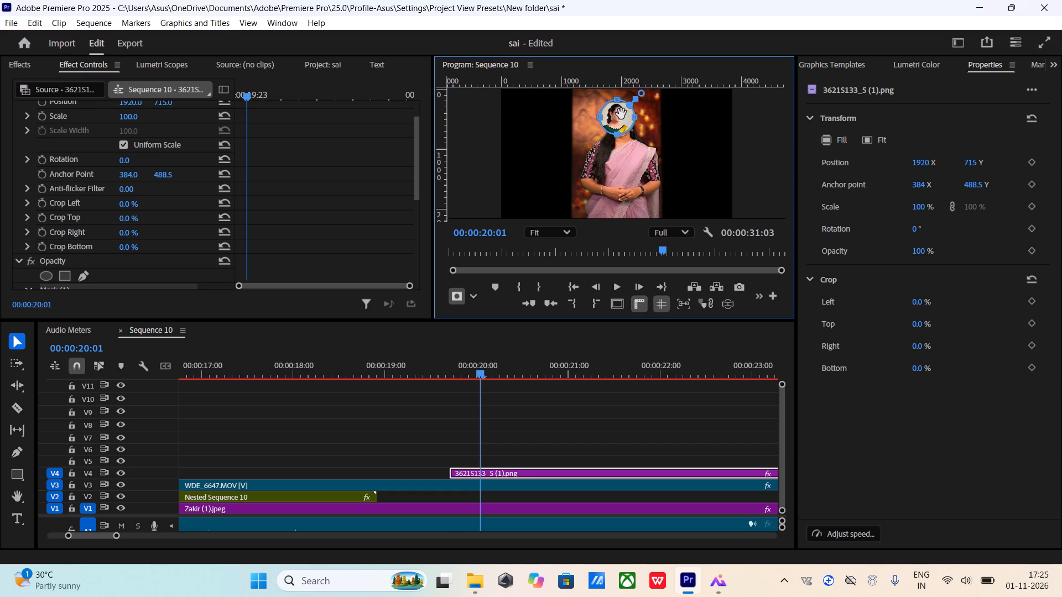
pyautogui.keyDown('shift'); pyautogui.moveTo(621, 114); pyautogui.dragTo(622, 116); pyautogui.keyUp('shift')
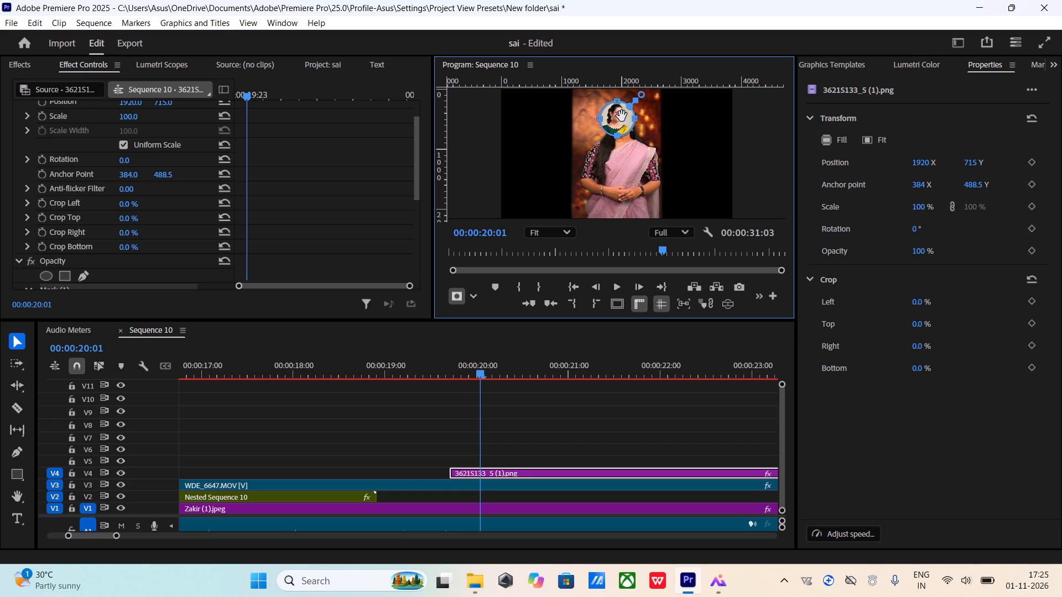
# Resize the circular mask around the saree model's head and shoulders and recentre it on her face.
pyautogui.keyDown('shift'); pyautogui.click(618, 140); pyautogui.keyUp('shift')
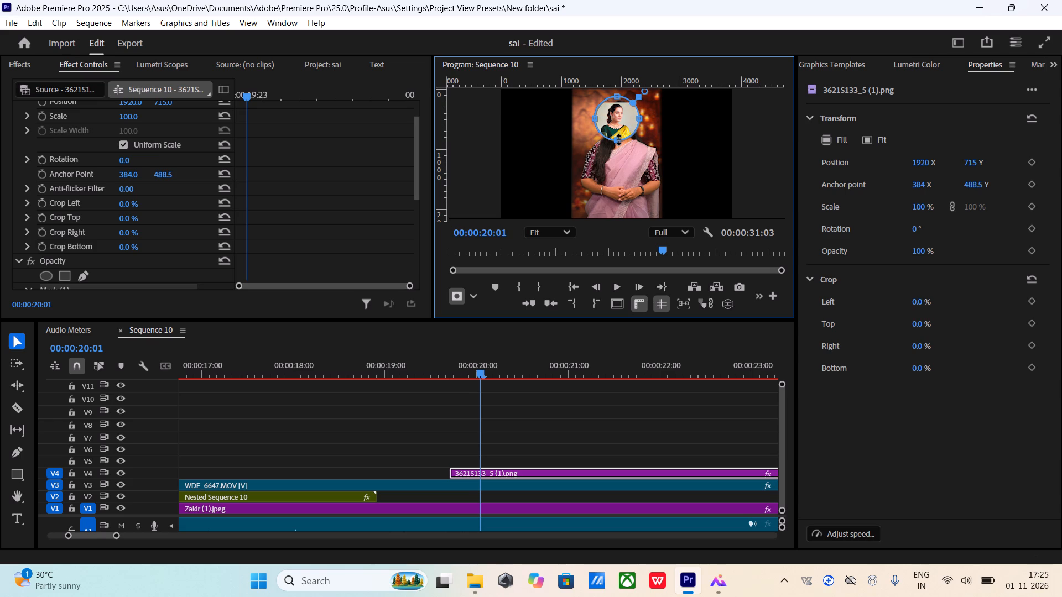
pyautogui.keyDown('shift'); pyautogui.click(618, 143); pyautogui.keyUp('shift')
pyautogui.keyDown('shift'); pyautogui.moveTo(618, 142); pyautogui.dragTo(621, 134); pyautogui.keyUp('shift')
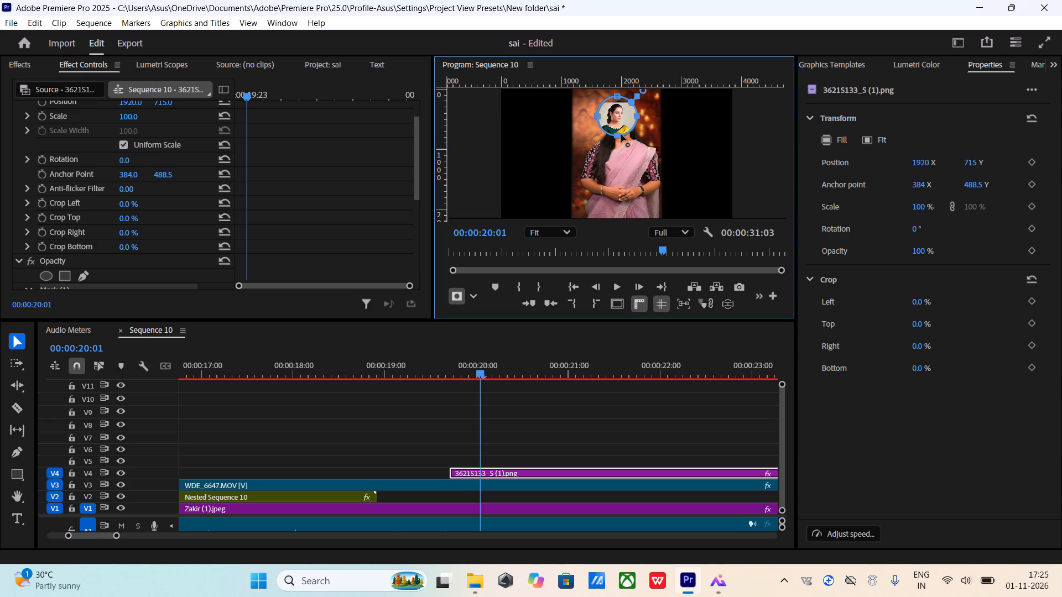
pyautogui.keyDown('shift'); pyautogui.moveTo(621, 134); pyautogui.dragTo(621, 130); pyautogui.keyUp('shift')
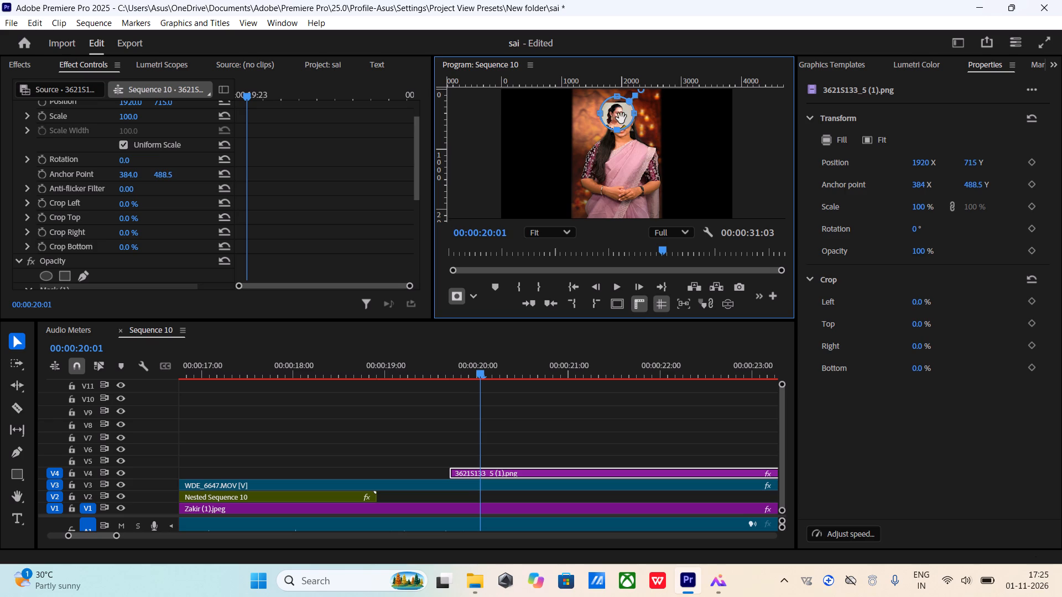
pyautogui.keyDown('shift'); pyautogui.click(615, 112); pyautogui.keyUp('shift')
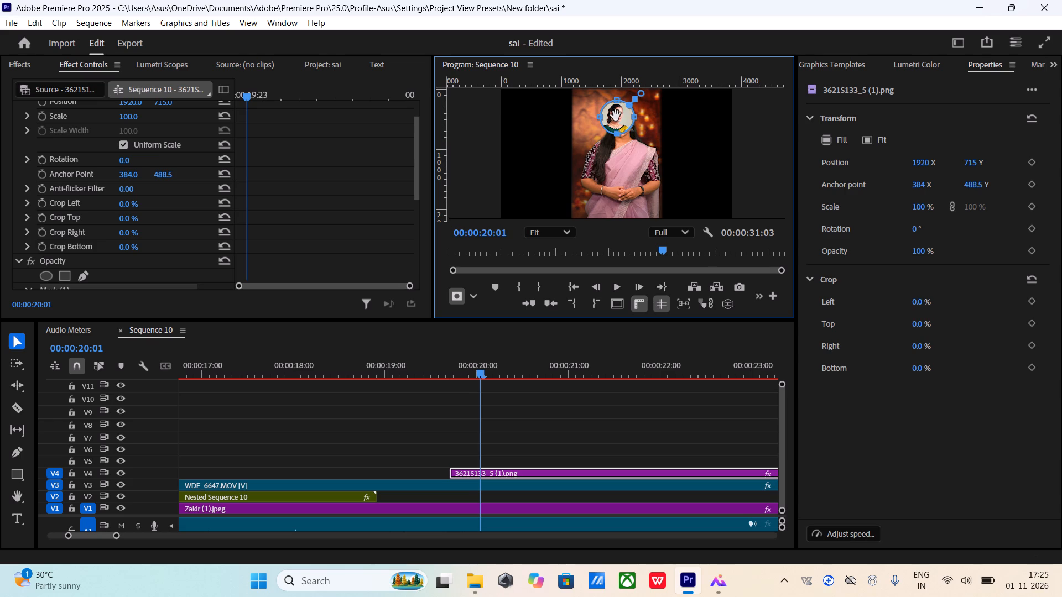
pyautogui.keyDown('shift'); pyautogui.click(619, 114); pyautogui.keyUp('shift')
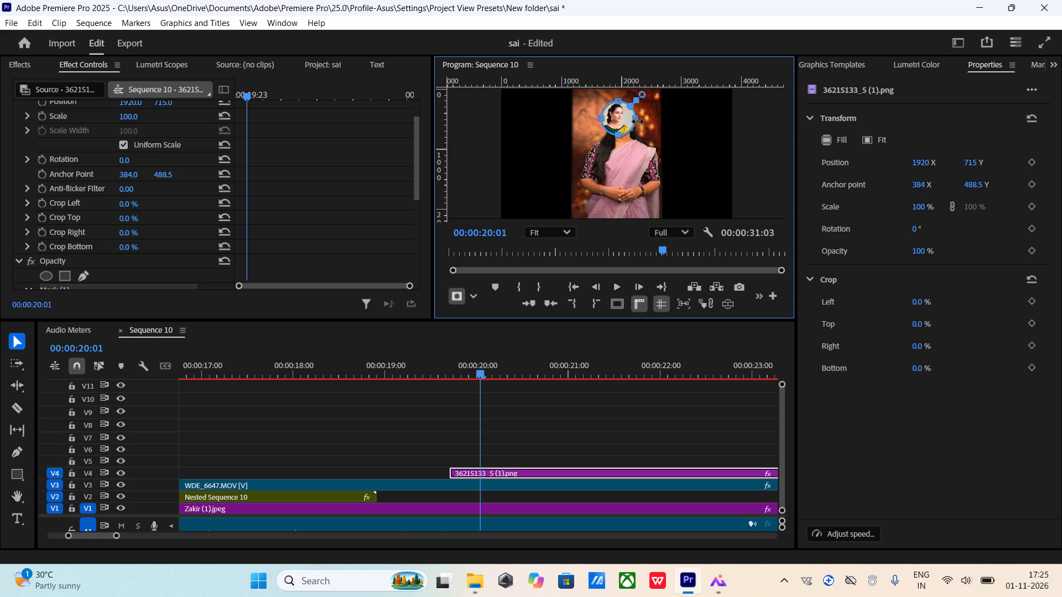
# Fine-tune the mask's circular outline with small size and rotation adjustments, keeping the saree model's face centred inside it.
pyautogui.keyDown('shift'); pyautogui.click(634, 114); pyautogui.keyUp('shift')
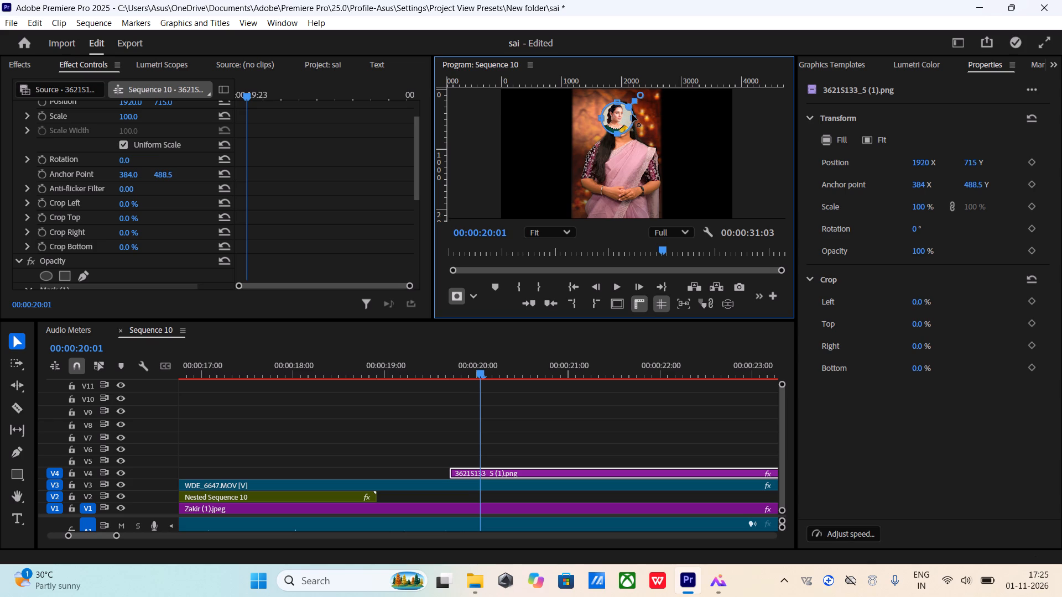
pyautogui.keyDown('shift'); pyautogui.click(615, 130); pyautogui.keyUp('shift')
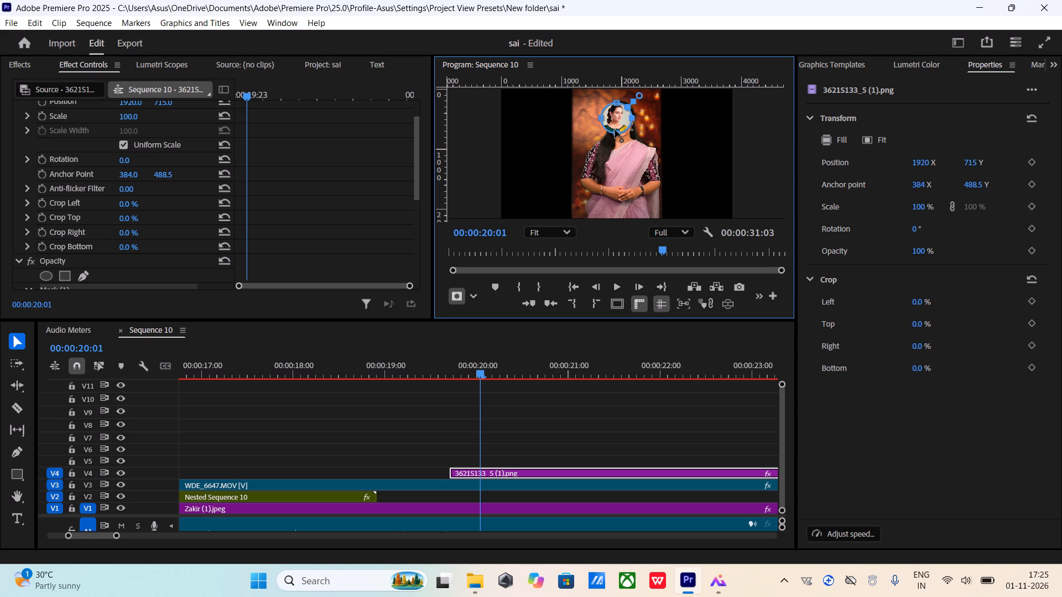
pyautogui.keyDown('shift'); pyautogui.moveTo(615, 128); pyautogui.dragTo(622, 125); pyautogui.keyUp('shift')
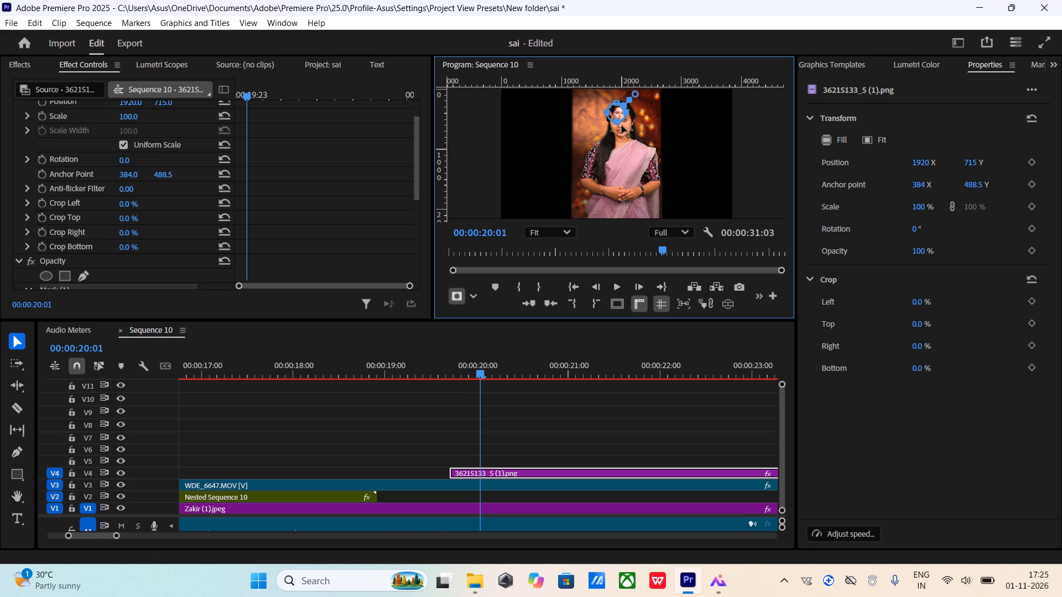
pyautogui.keyDown('shift'); pyautogui.moveTo(622, 125); pyautogui.dragTo(626, 127); pyautogui.keyUp('shift')
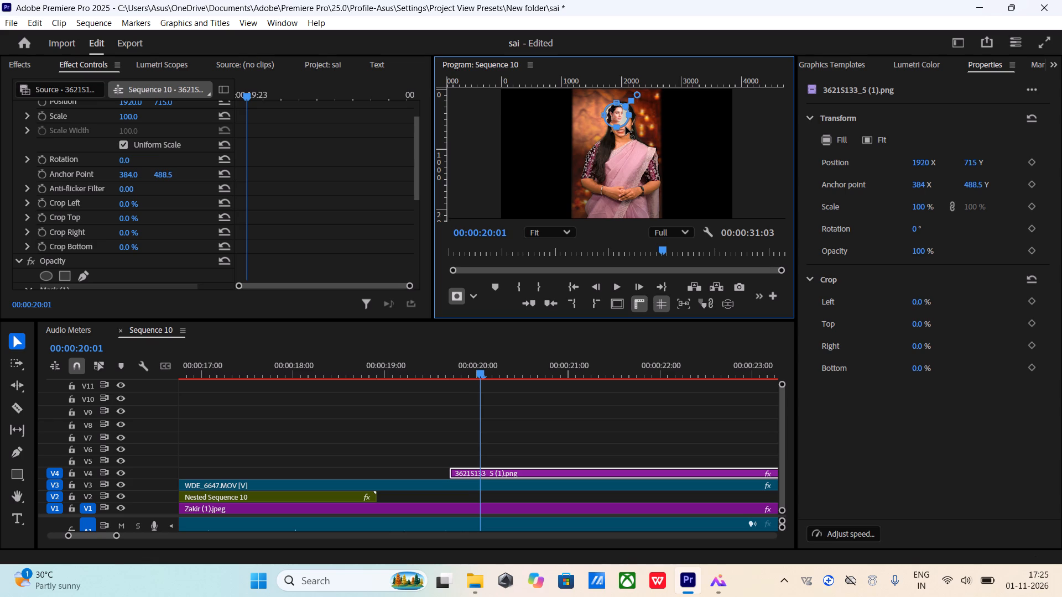
pyautogui.keyDown('shift'); pyautogui.moveTo(626, 127); pyautogui.dragTo(627, 132); pyautogui.keyUp('shift')
pyautogui.keyDown('shift'); pyautogui.moveTo(627, 108); pyautogui.dragTo(630, 105); pyautogui.keyUp('shift')
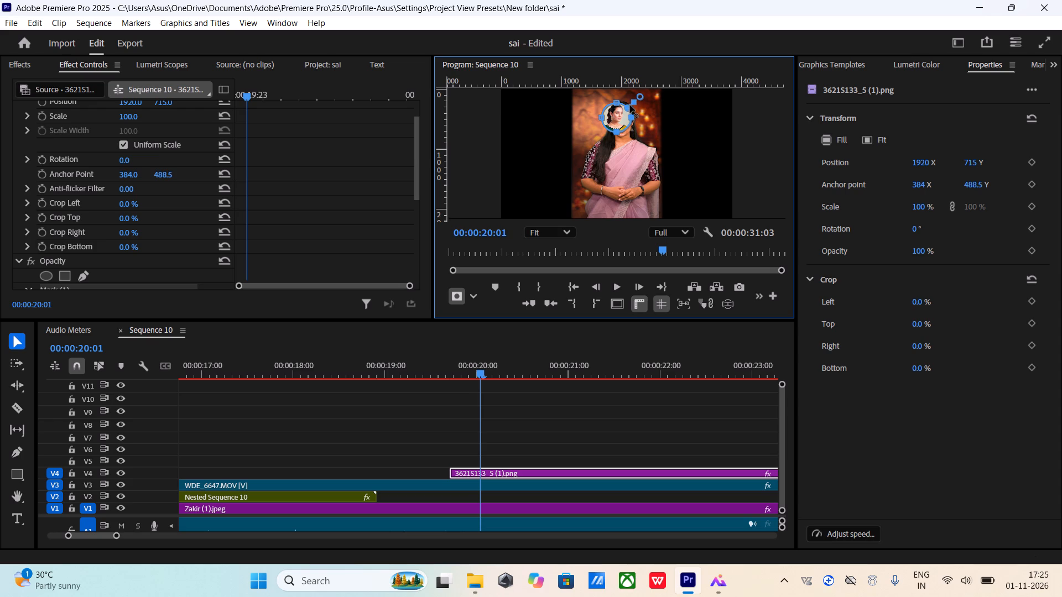
pyautogui.keyDown('shift'); pyautogui.moveTo(630, 105); pyautogui.dragTo(635, 75); pyautogui.keyUp('shift')
pyautogui.click(616, 116)
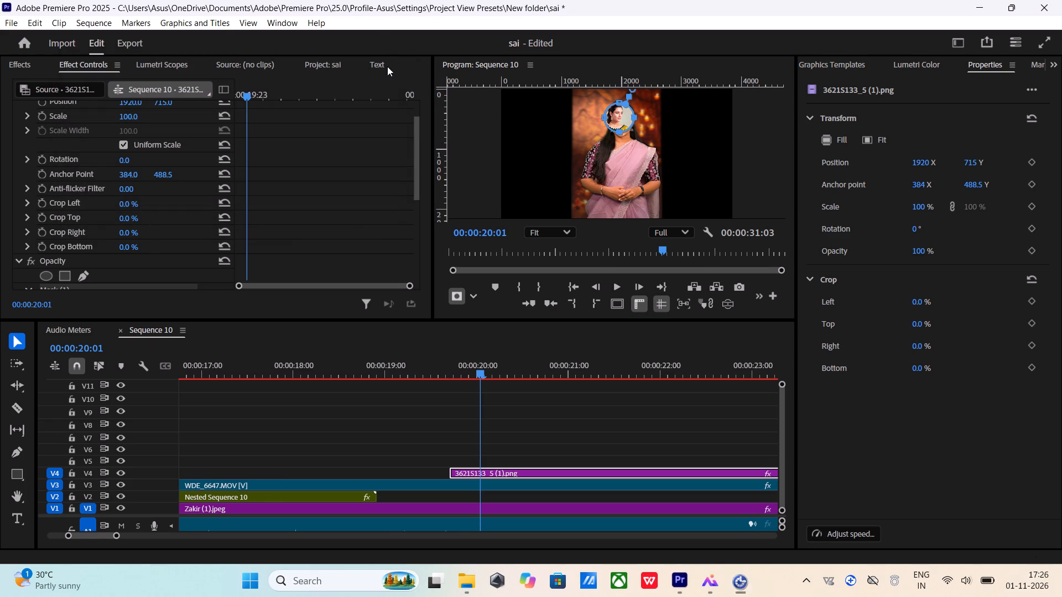
pyautogui.click(620, 118)
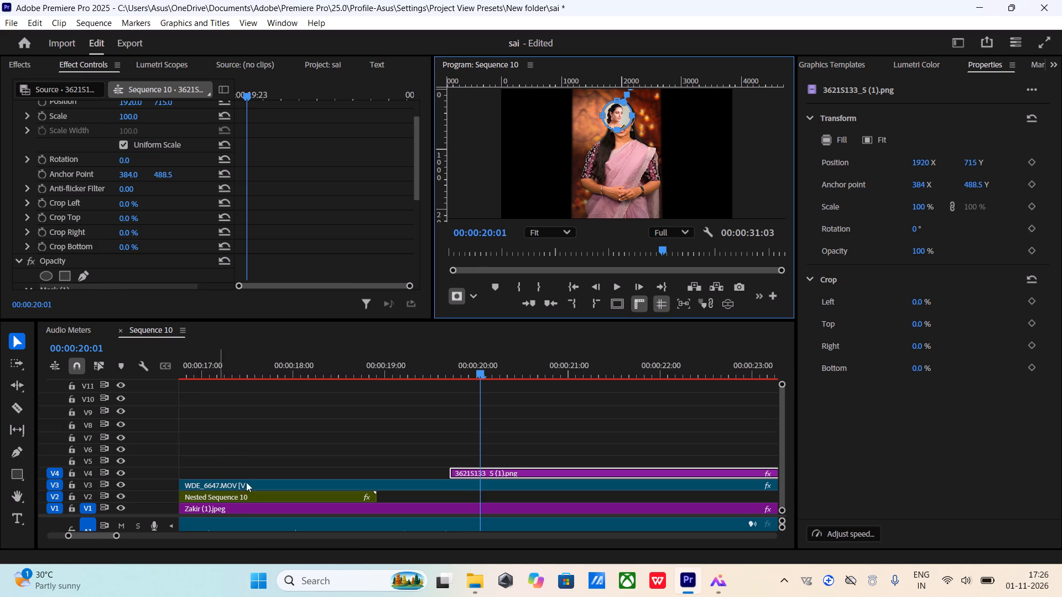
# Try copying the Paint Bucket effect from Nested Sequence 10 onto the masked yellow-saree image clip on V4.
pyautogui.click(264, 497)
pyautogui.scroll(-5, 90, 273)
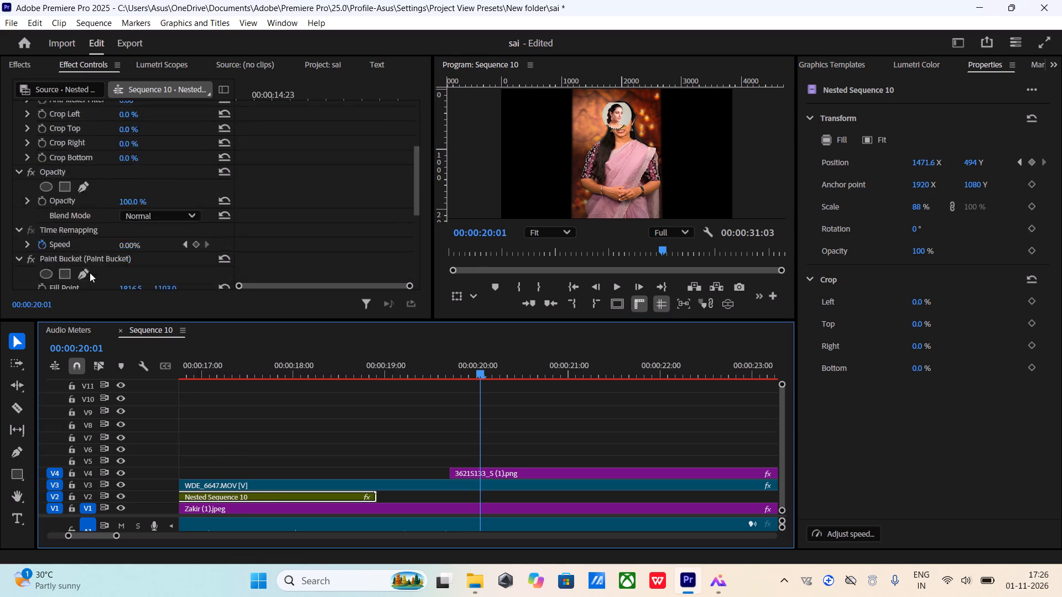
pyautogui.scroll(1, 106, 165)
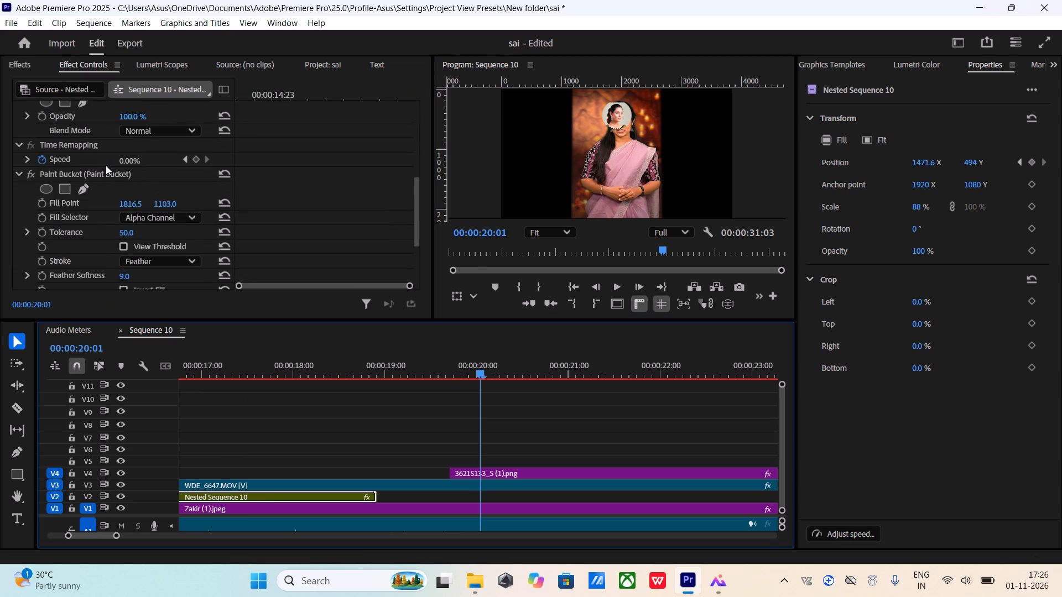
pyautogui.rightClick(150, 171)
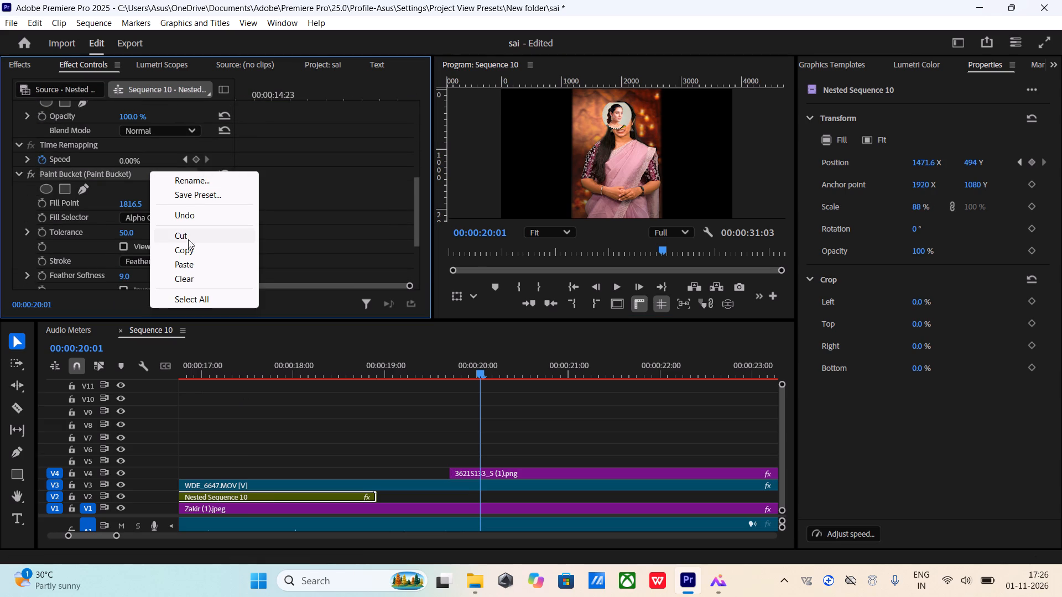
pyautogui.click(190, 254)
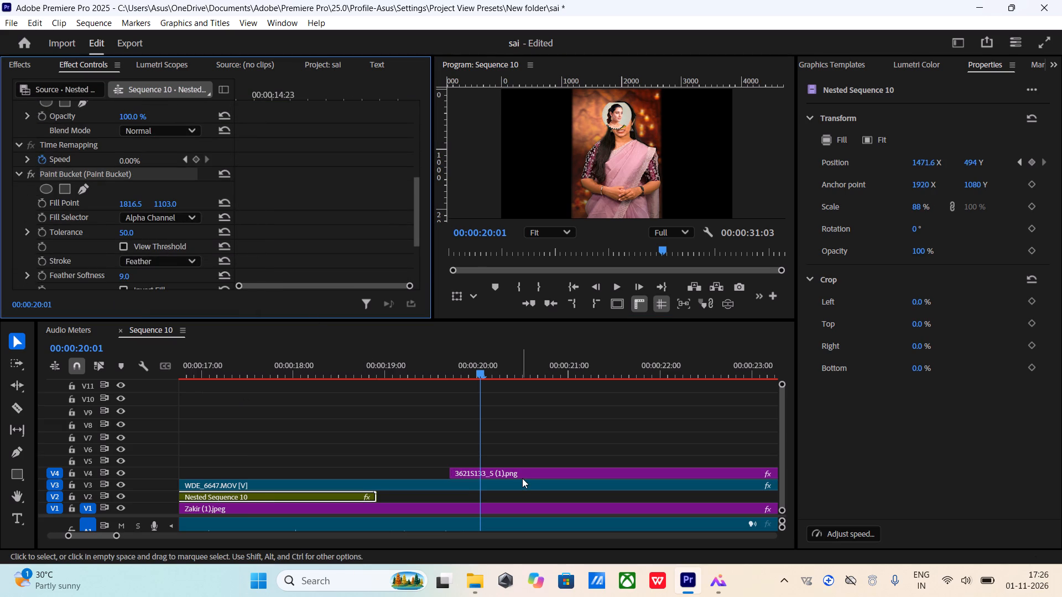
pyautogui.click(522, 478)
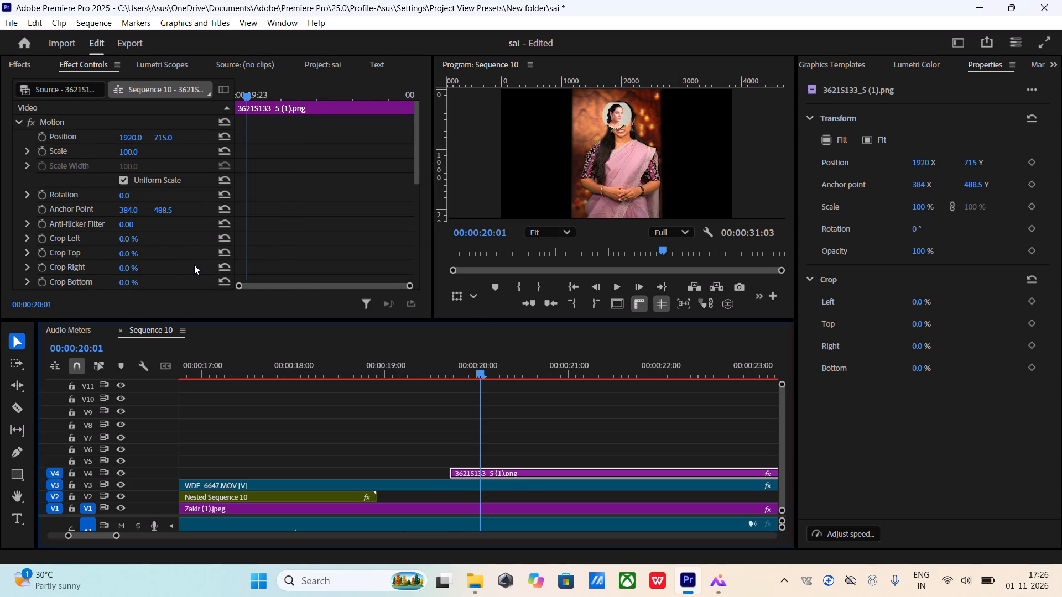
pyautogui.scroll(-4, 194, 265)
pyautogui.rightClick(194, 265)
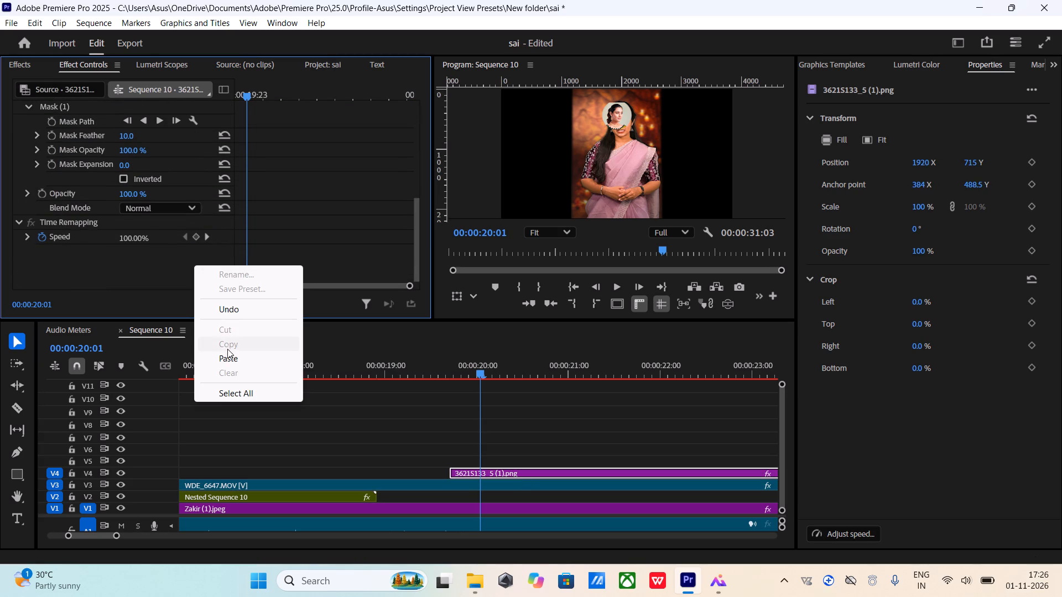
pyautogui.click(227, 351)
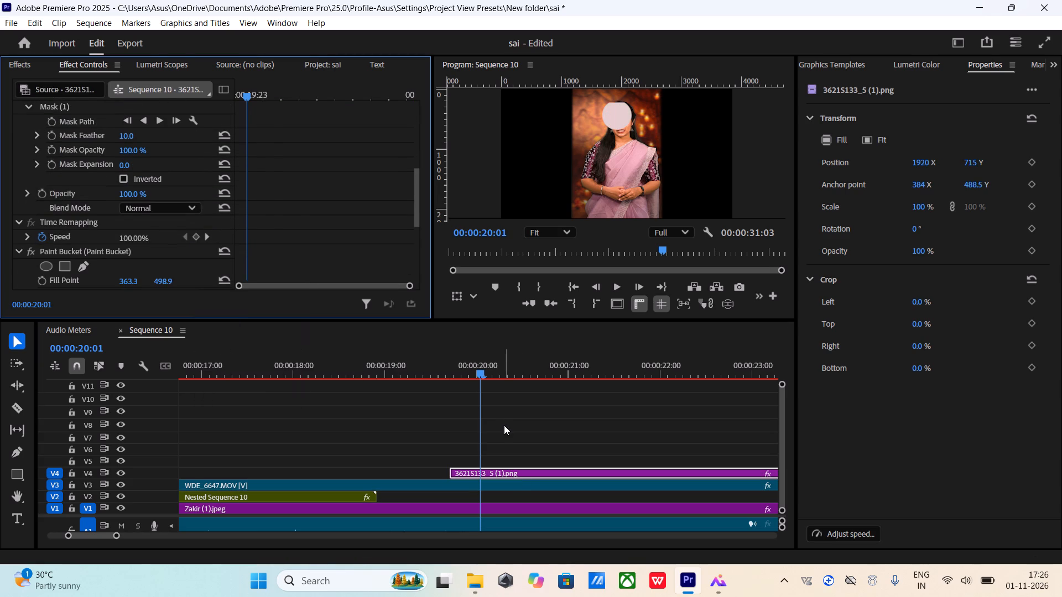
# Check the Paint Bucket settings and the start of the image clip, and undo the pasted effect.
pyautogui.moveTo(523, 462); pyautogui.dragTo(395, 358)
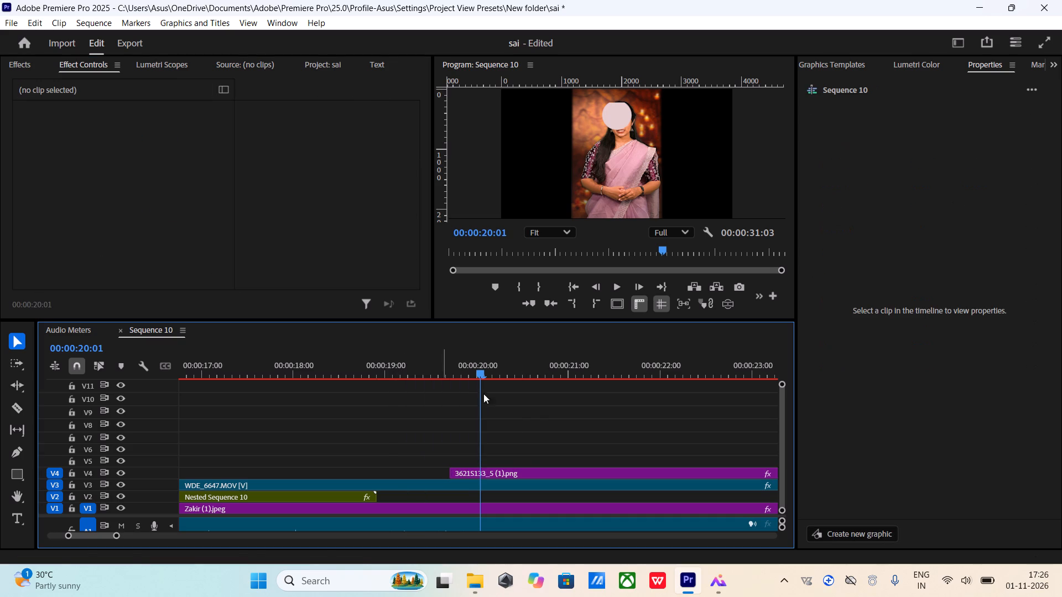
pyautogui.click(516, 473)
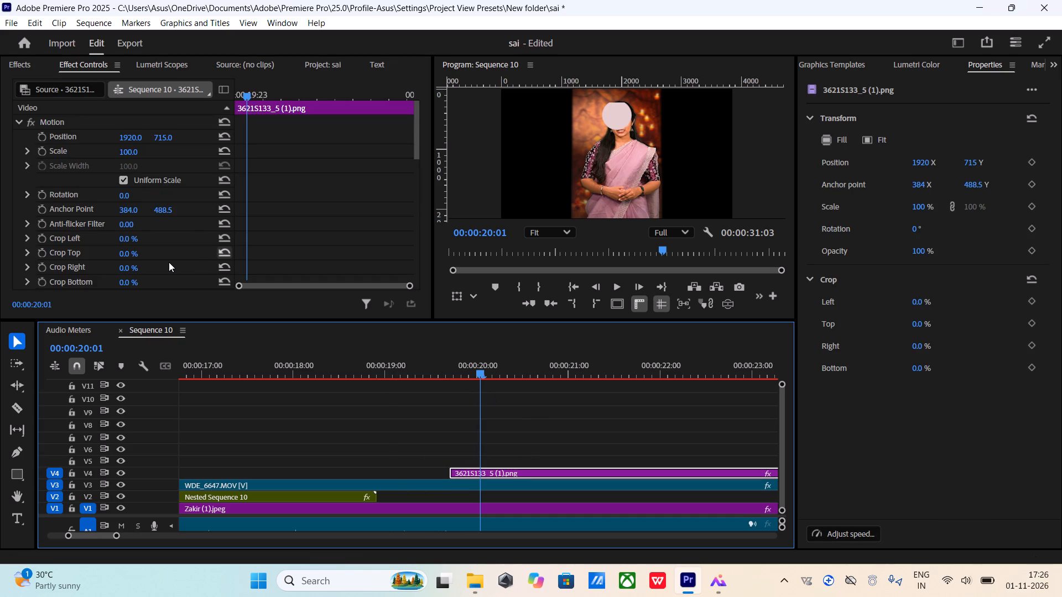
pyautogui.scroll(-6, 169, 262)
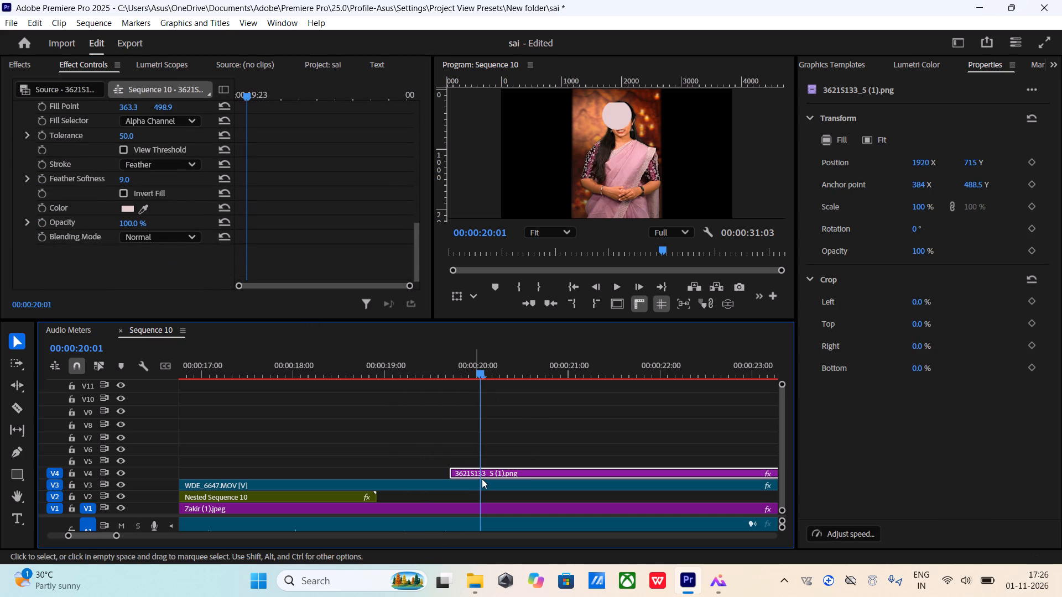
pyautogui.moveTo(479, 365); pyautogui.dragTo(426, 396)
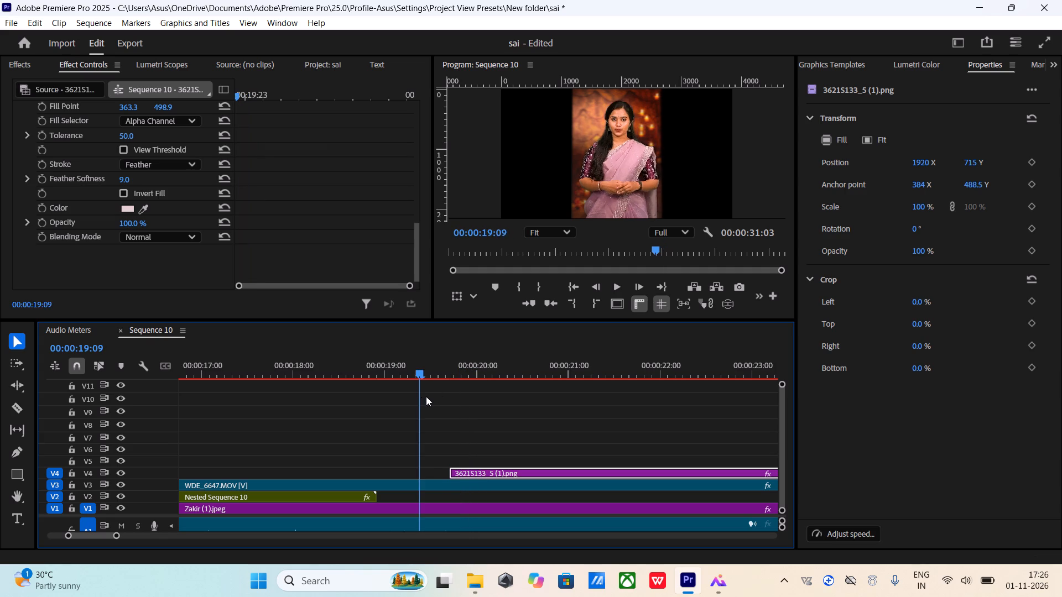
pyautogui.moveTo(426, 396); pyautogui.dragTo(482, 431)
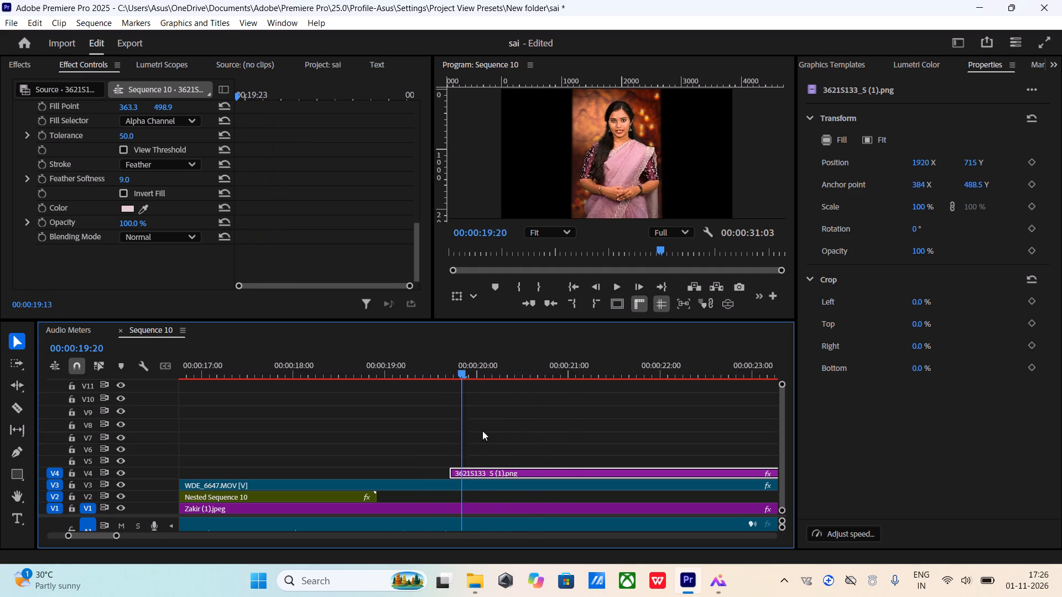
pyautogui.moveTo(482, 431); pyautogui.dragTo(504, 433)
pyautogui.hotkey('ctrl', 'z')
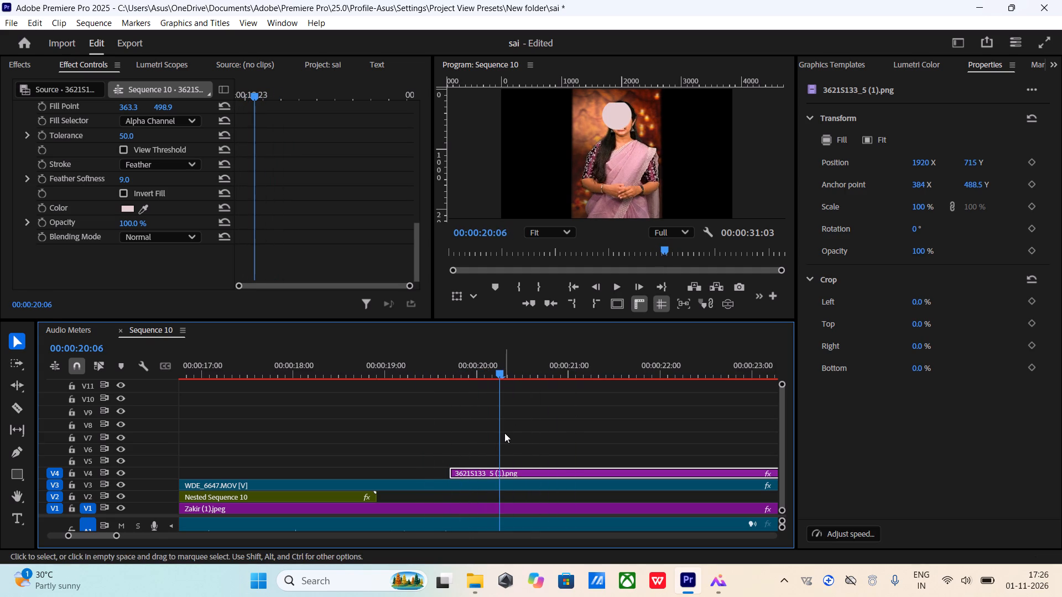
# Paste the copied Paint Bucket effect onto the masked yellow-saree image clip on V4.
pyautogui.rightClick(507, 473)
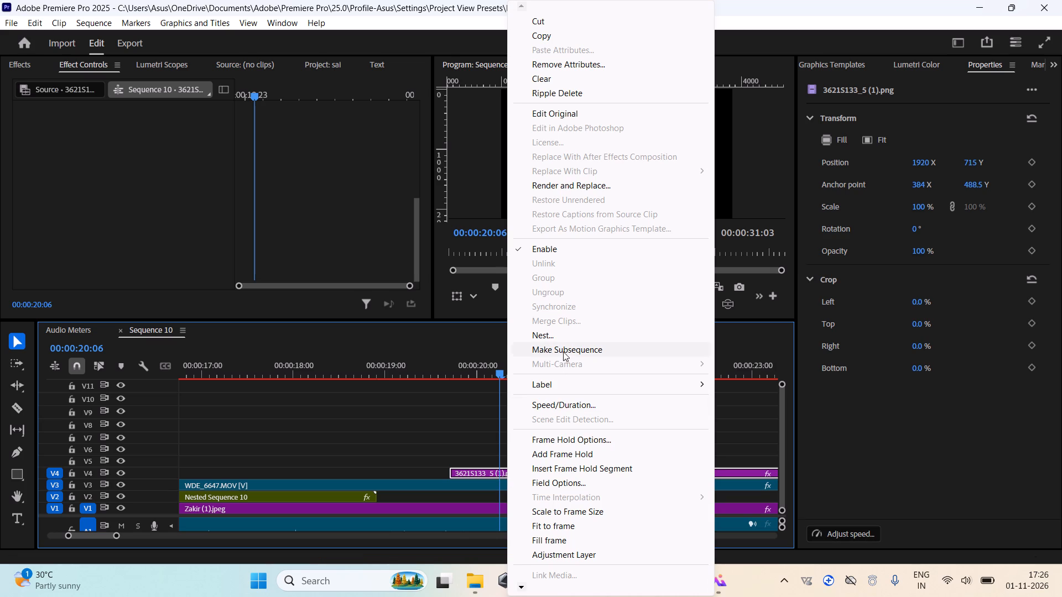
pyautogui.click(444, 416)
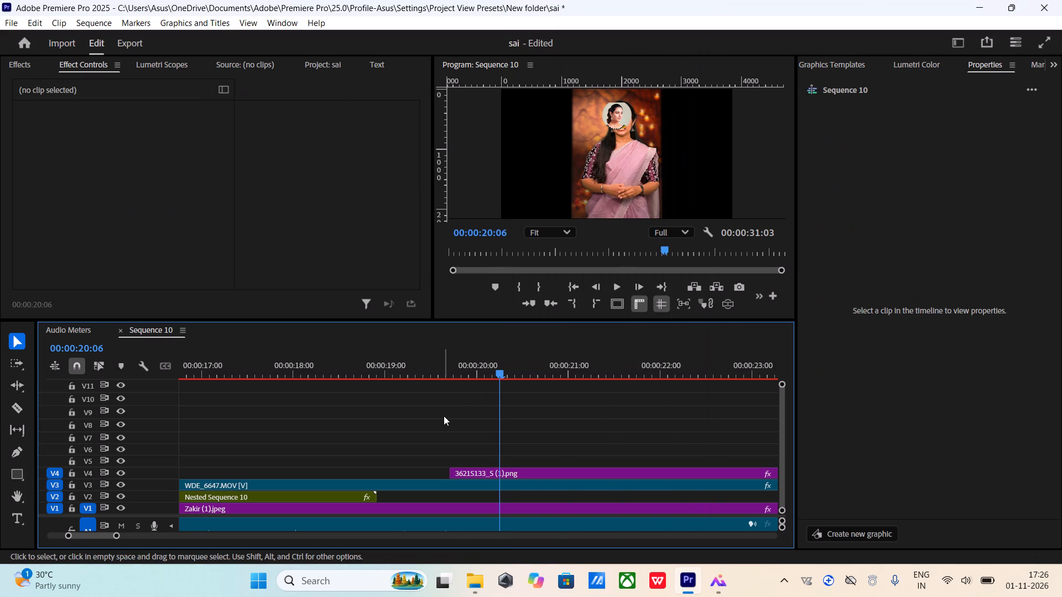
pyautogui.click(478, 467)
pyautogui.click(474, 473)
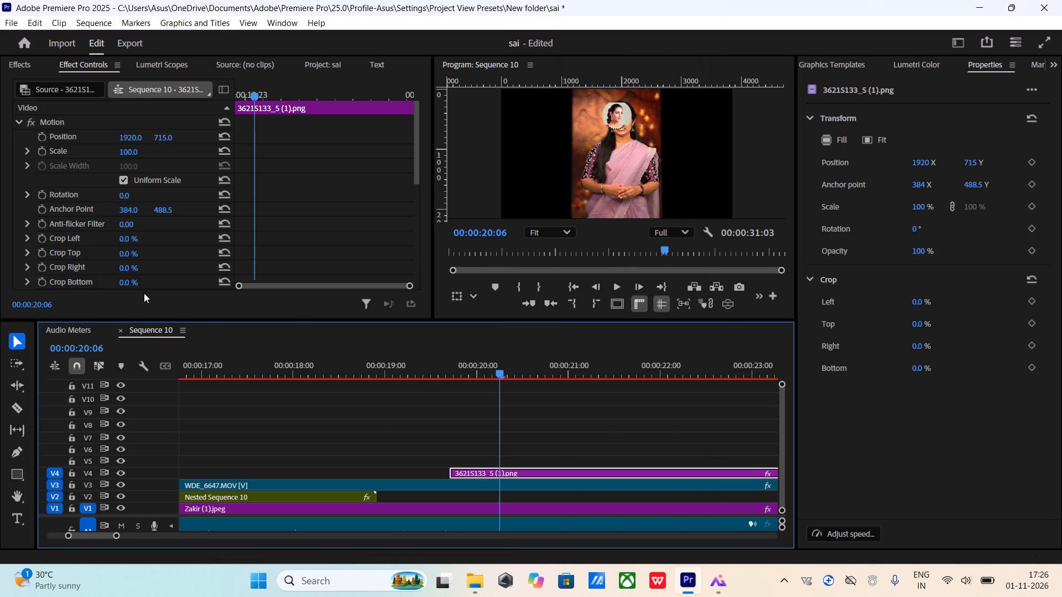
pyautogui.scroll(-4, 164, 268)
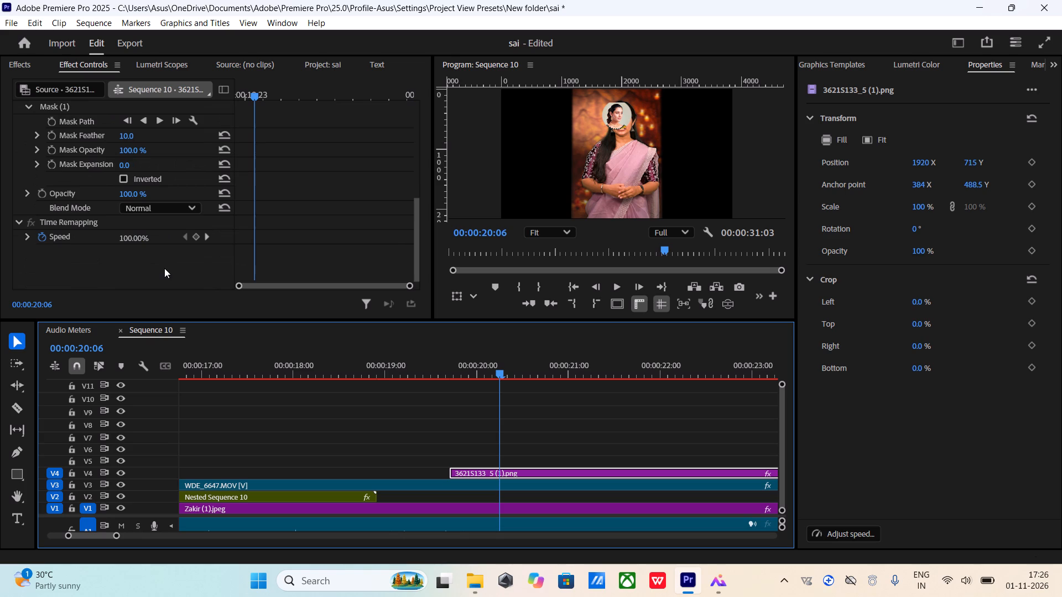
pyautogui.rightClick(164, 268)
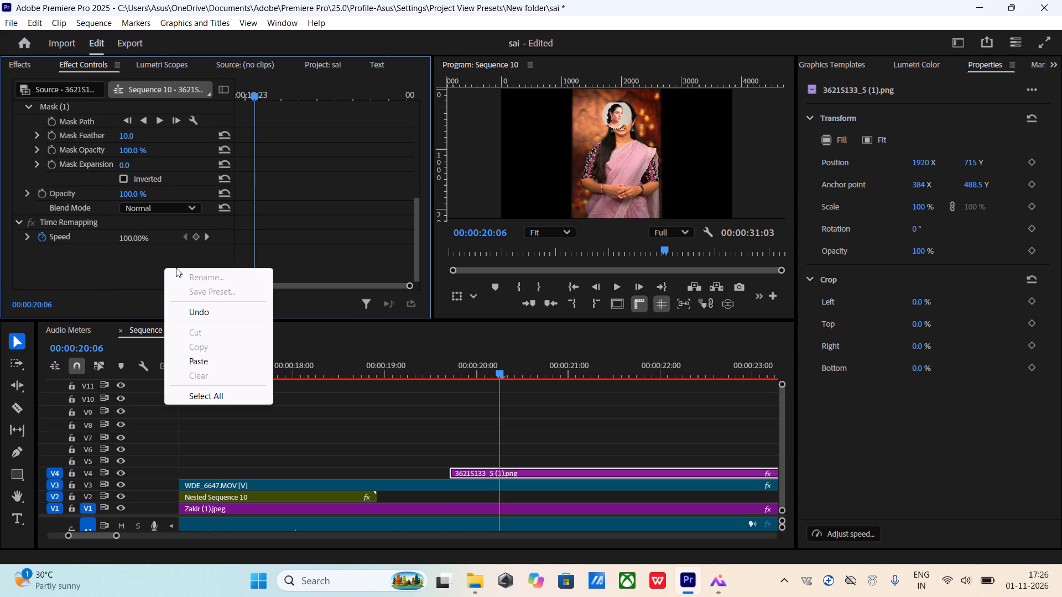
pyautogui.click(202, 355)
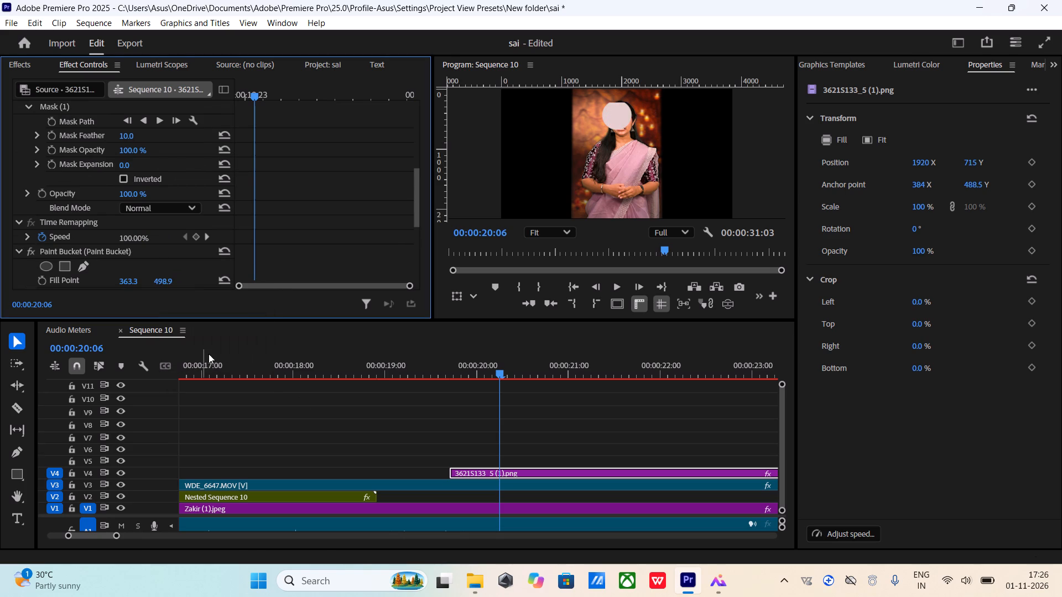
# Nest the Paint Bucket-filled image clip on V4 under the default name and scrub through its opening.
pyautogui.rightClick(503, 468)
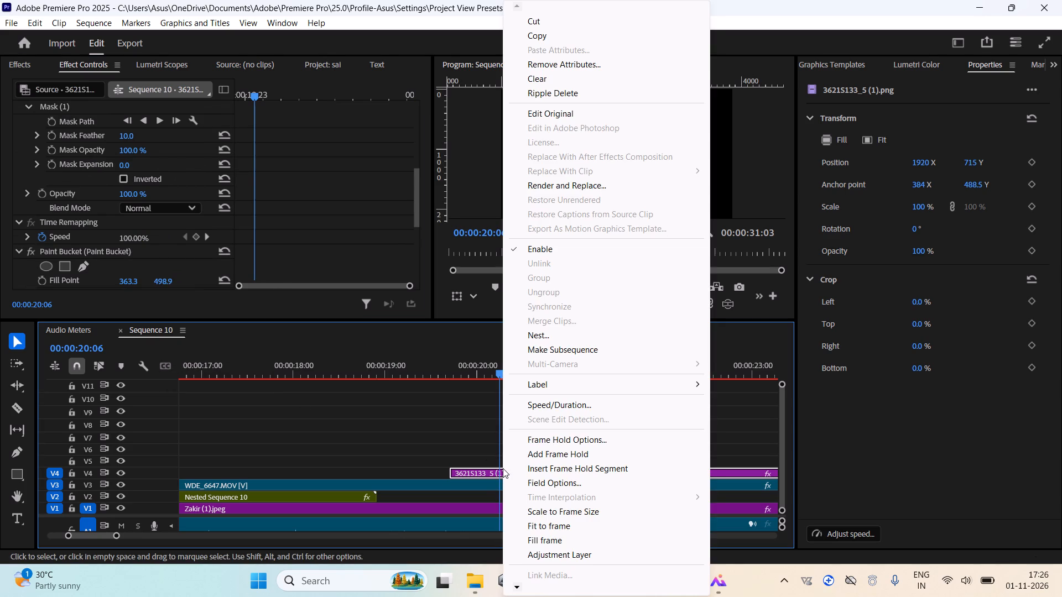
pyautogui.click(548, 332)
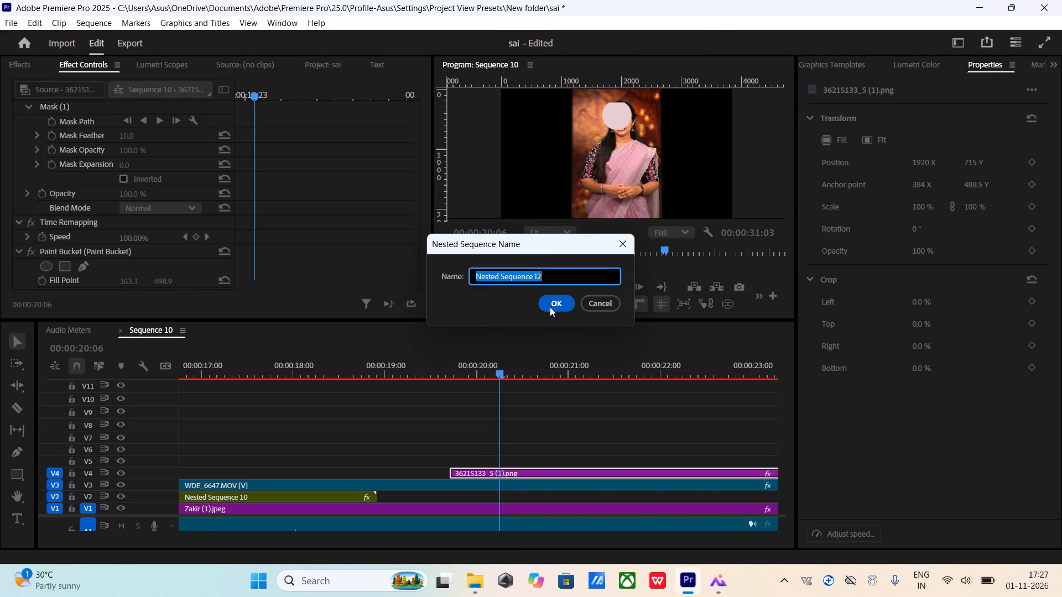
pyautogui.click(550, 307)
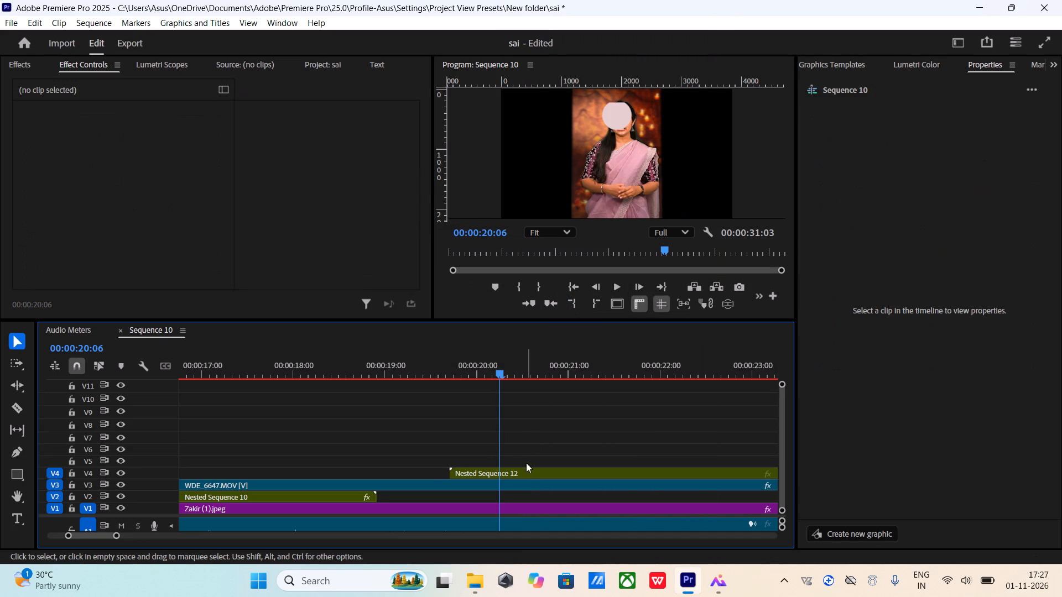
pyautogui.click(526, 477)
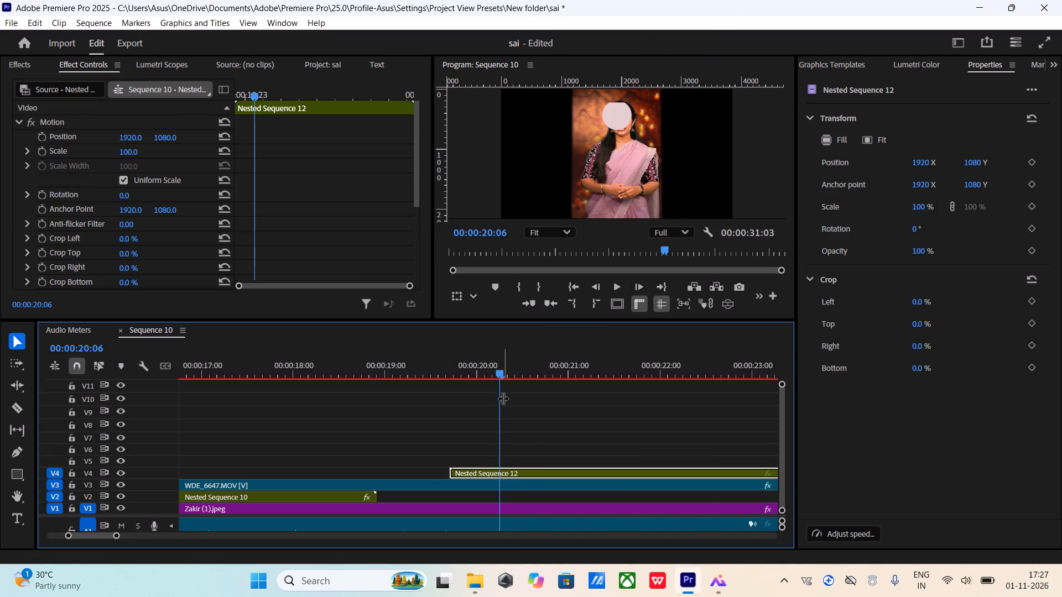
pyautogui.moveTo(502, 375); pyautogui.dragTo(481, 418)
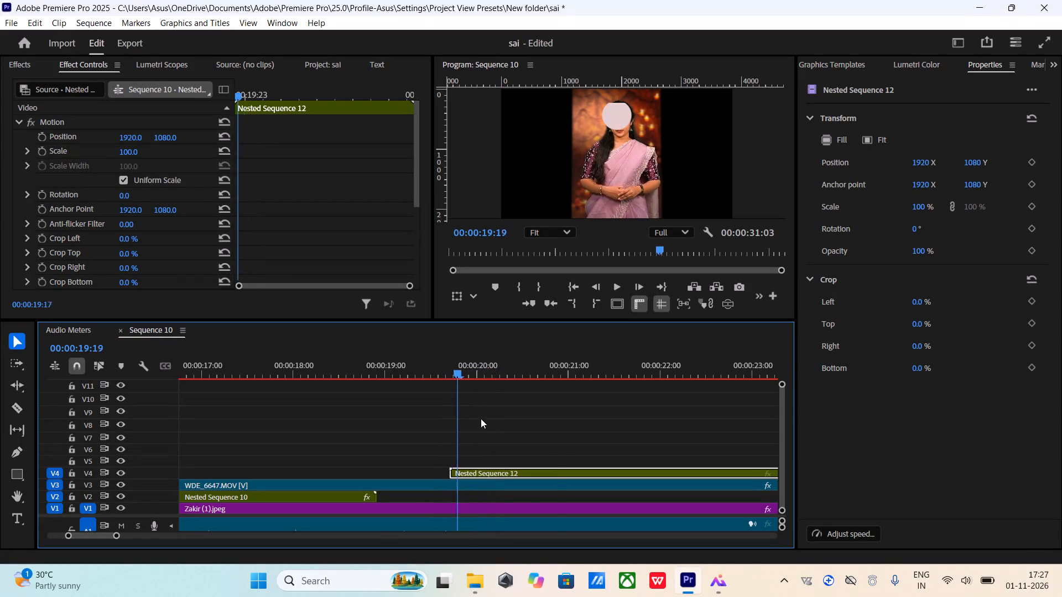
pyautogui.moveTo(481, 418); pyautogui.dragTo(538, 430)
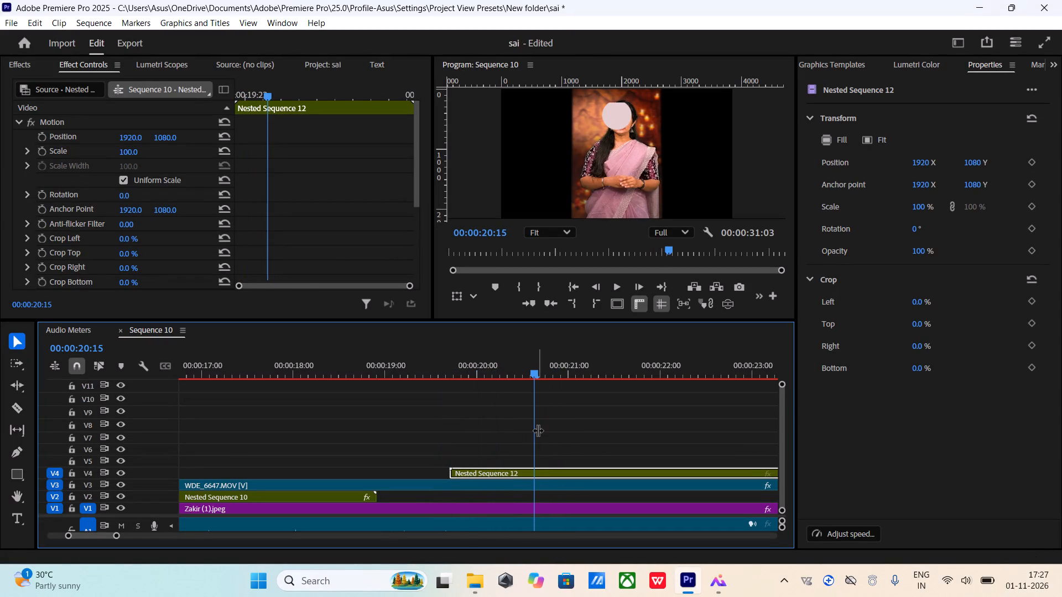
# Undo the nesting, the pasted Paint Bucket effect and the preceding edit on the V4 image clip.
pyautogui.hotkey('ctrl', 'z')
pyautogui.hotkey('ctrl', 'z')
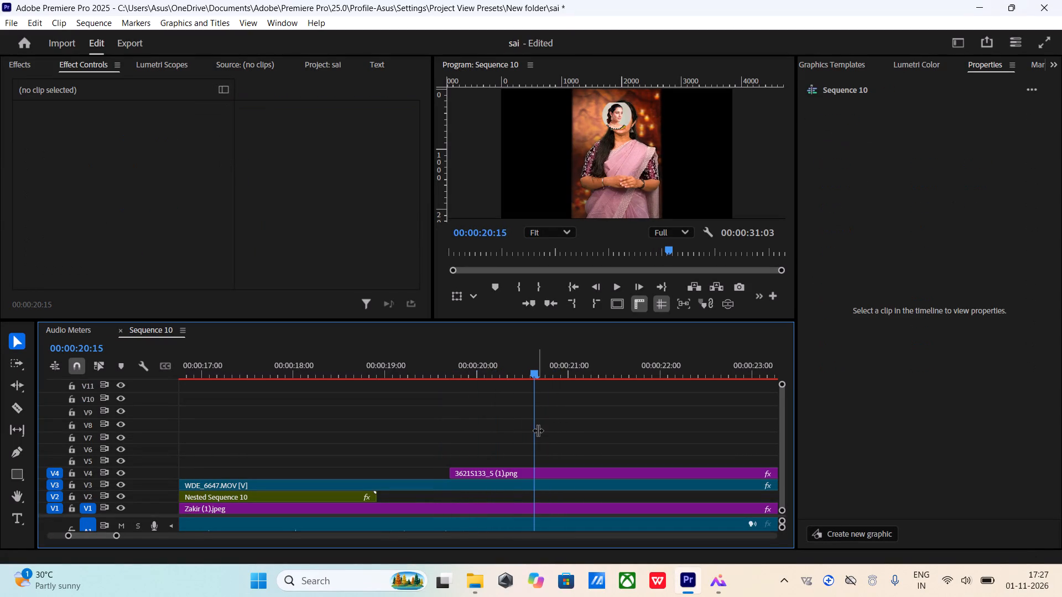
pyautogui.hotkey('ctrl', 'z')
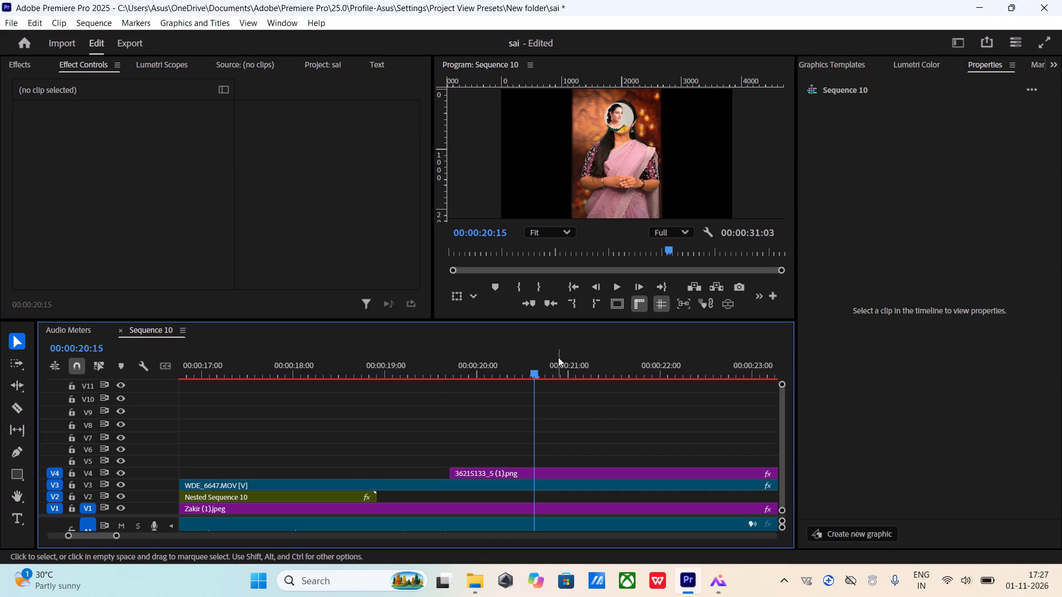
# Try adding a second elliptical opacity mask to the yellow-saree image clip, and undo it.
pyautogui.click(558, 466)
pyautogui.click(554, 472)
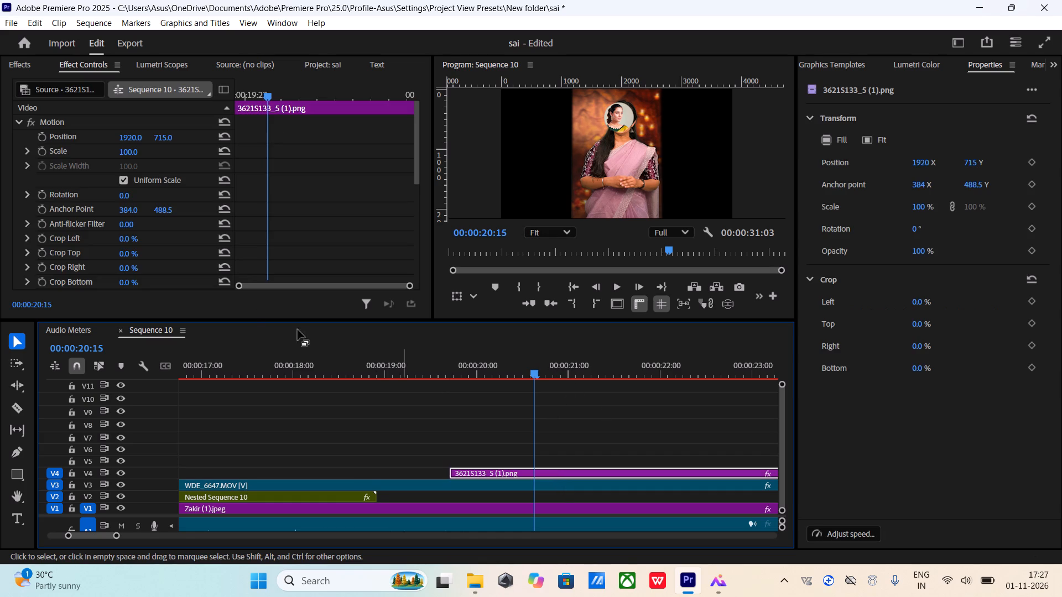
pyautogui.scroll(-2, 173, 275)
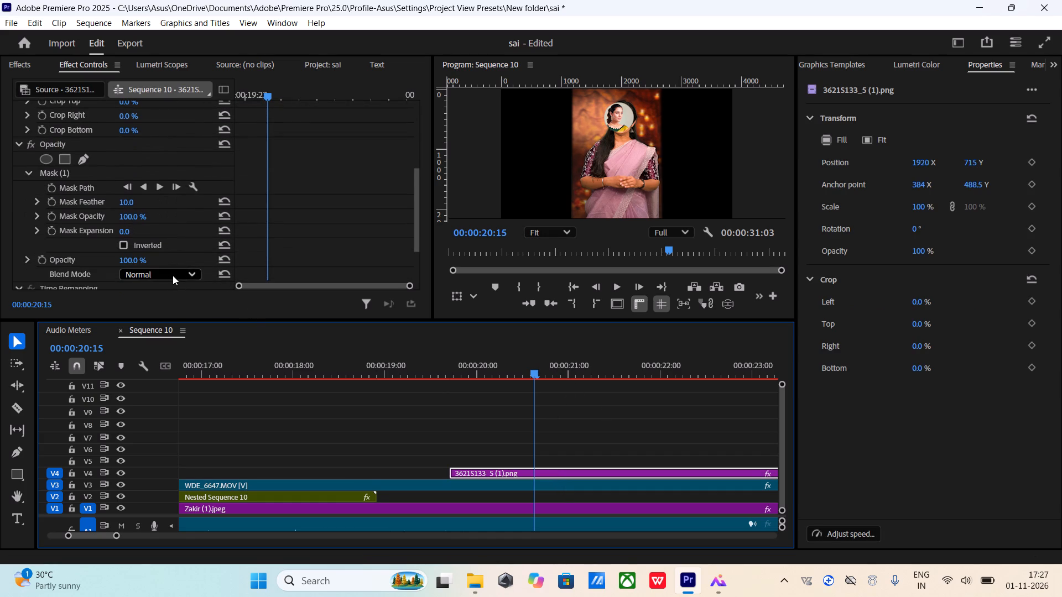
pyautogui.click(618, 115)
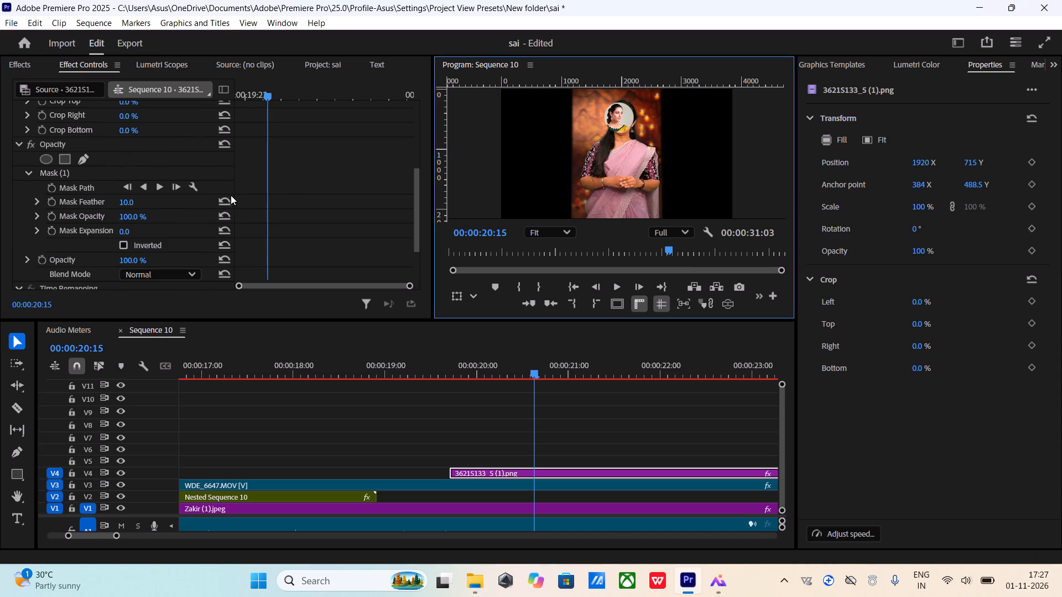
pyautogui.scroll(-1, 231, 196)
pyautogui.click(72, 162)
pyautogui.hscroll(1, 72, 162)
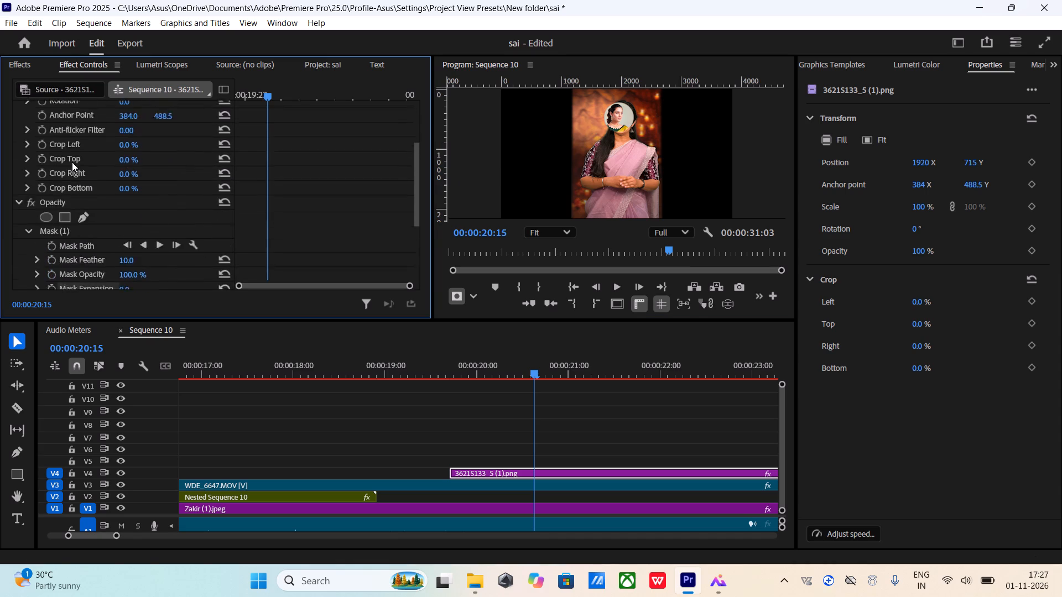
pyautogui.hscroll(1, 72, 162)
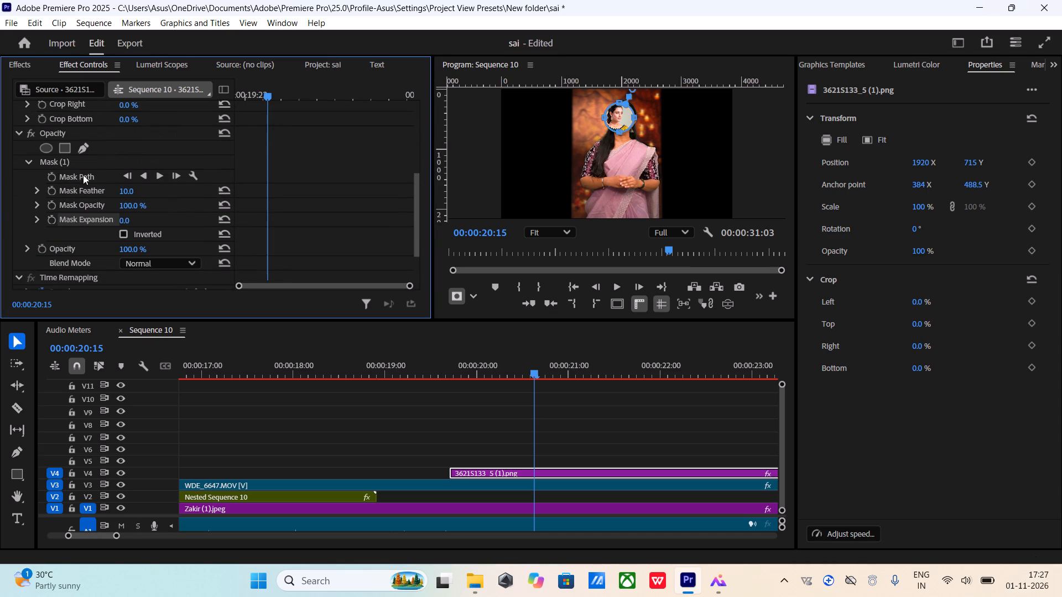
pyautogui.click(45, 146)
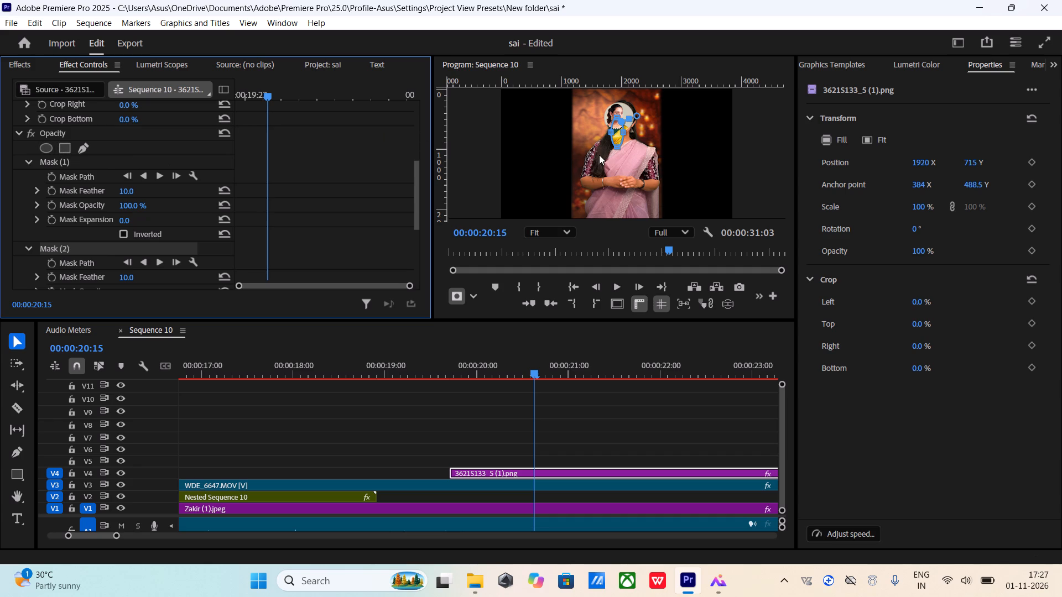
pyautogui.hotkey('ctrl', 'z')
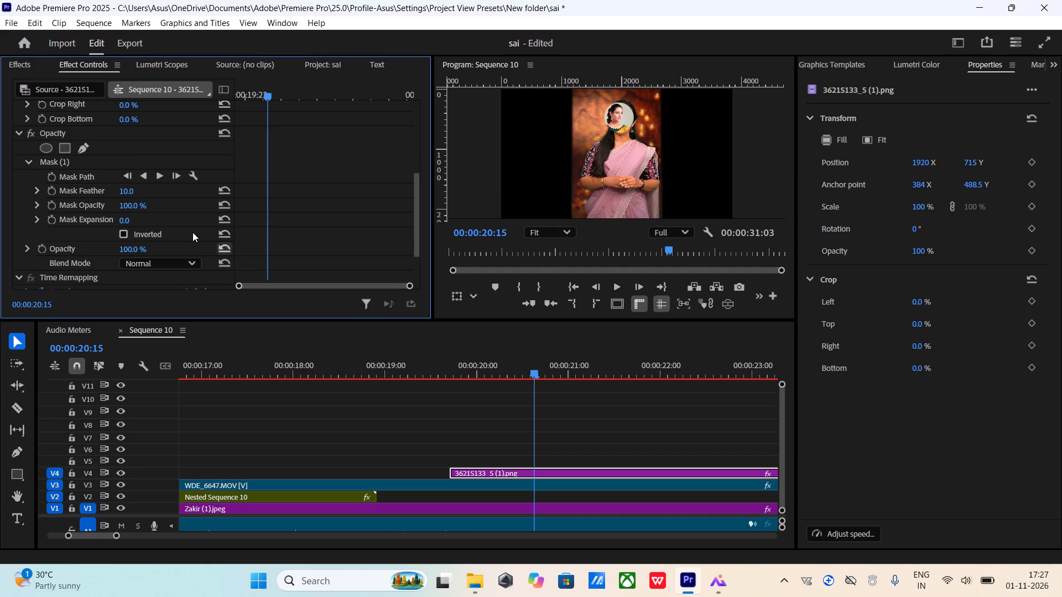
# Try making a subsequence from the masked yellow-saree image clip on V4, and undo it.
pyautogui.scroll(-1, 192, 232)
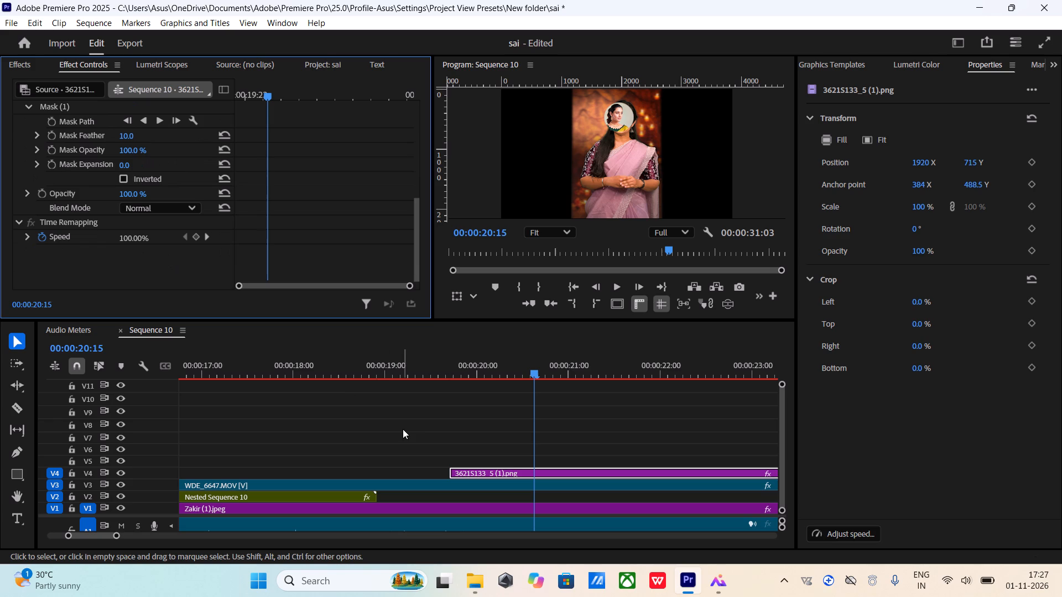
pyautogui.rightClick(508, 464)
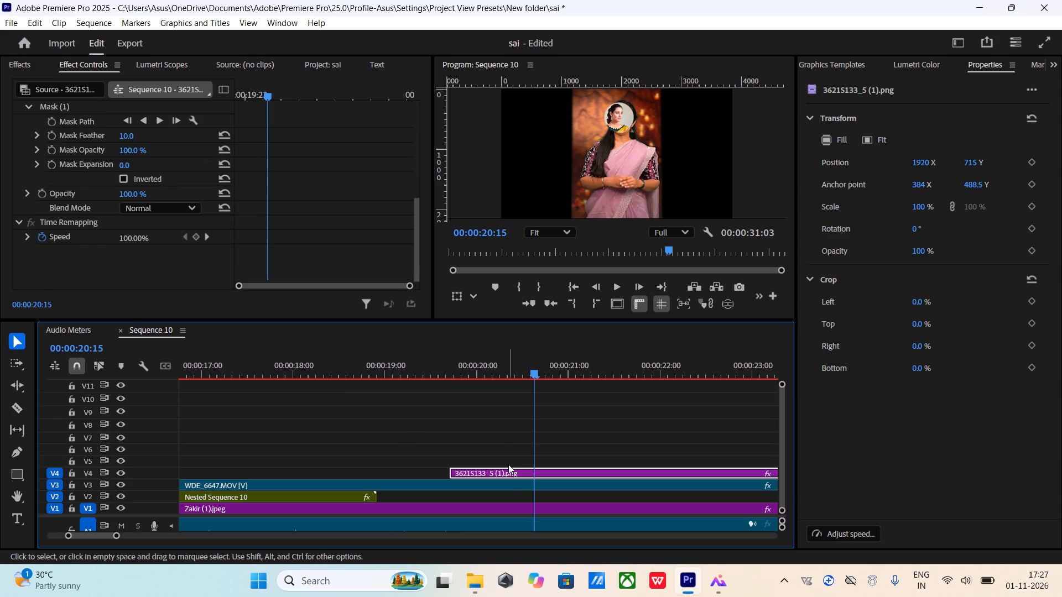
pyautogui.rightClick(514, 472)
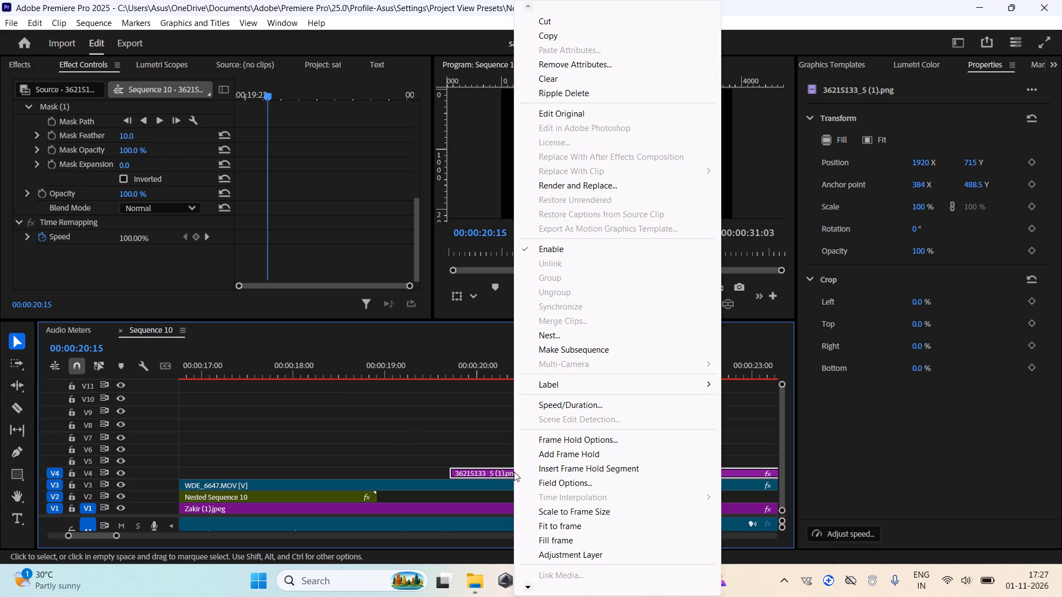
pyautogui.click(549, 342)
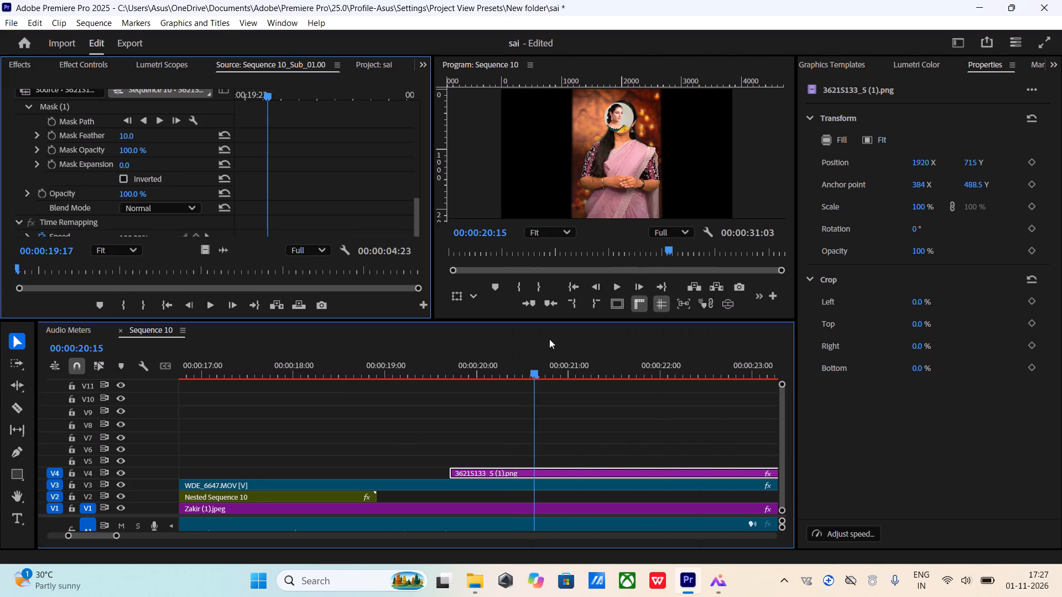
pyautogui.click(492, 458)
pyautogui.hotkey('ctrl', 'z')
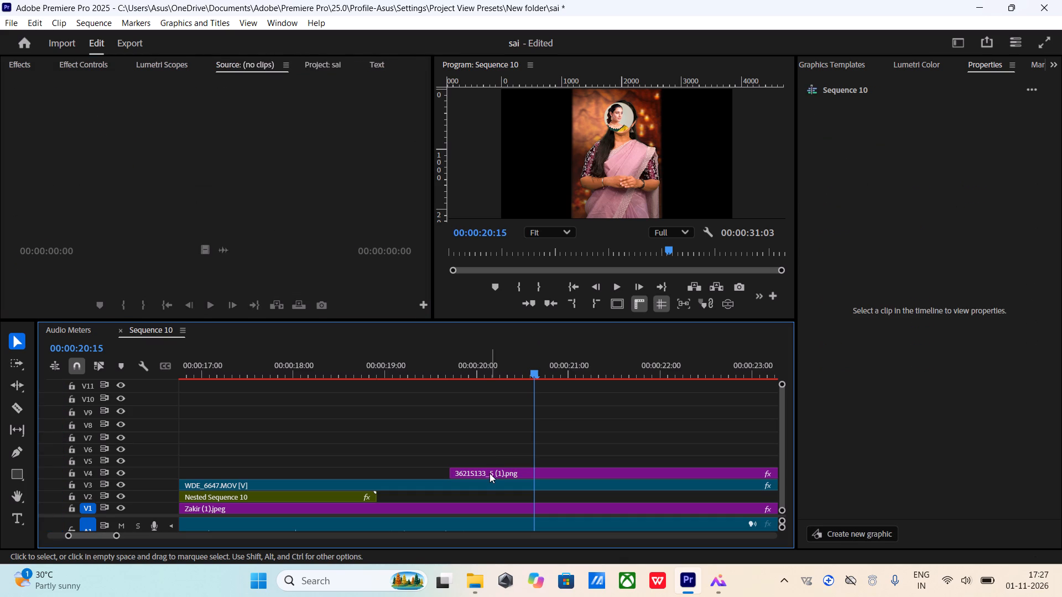
# Nest the masked yellow-saree image clip on V4, keeping the default sequence name.
pyautogui.click(490, 475)
pyautogui.rightClick(490, 475)
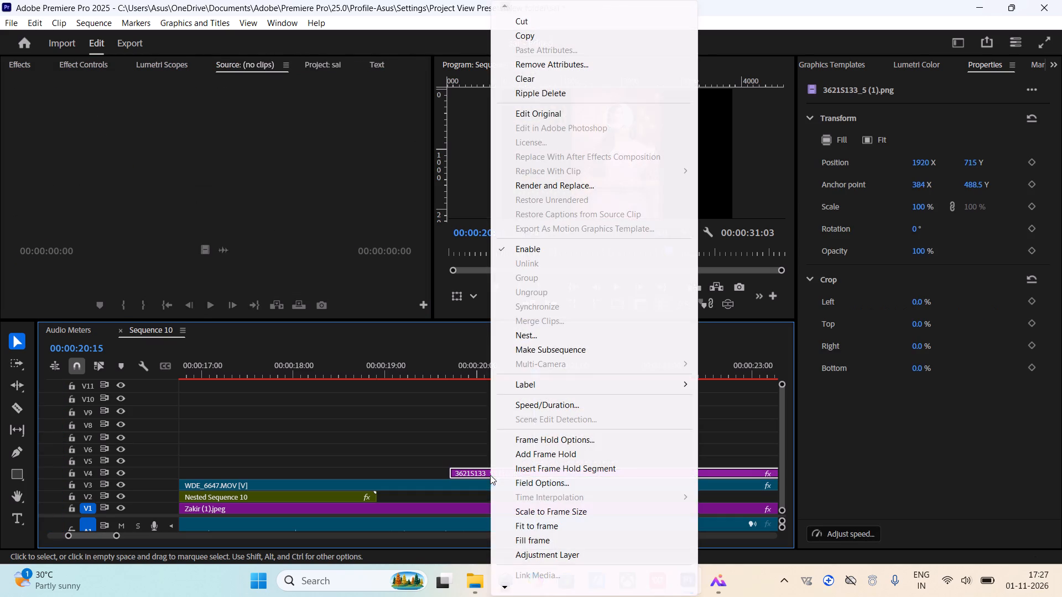
pyautogui.click(539, 337)
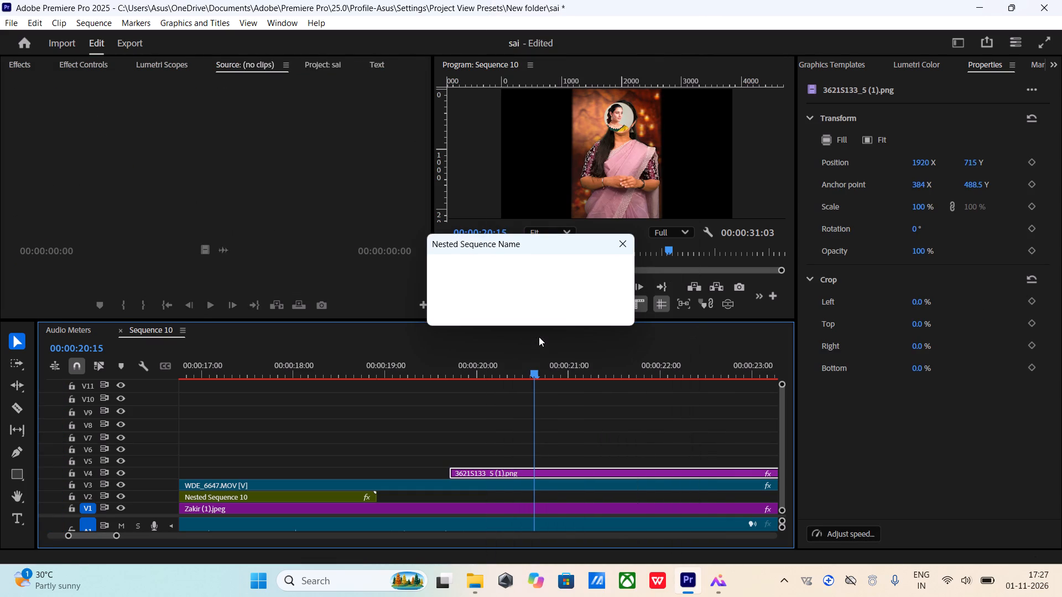
pyautogui.moveTo(549, 313); pyautogui.dragTo(559, 295)
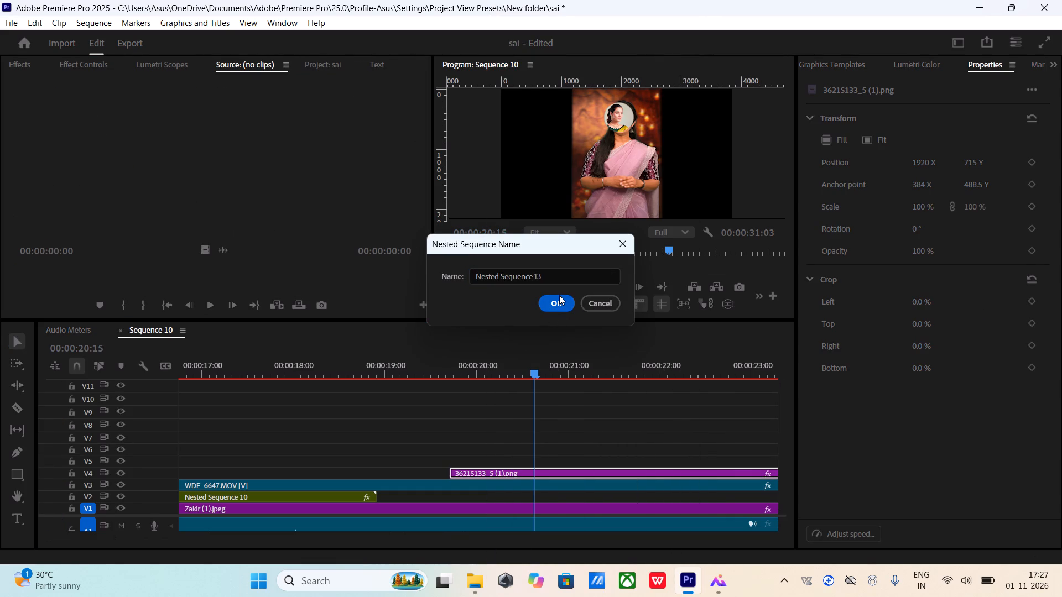
pyautogui.click(559, 295)
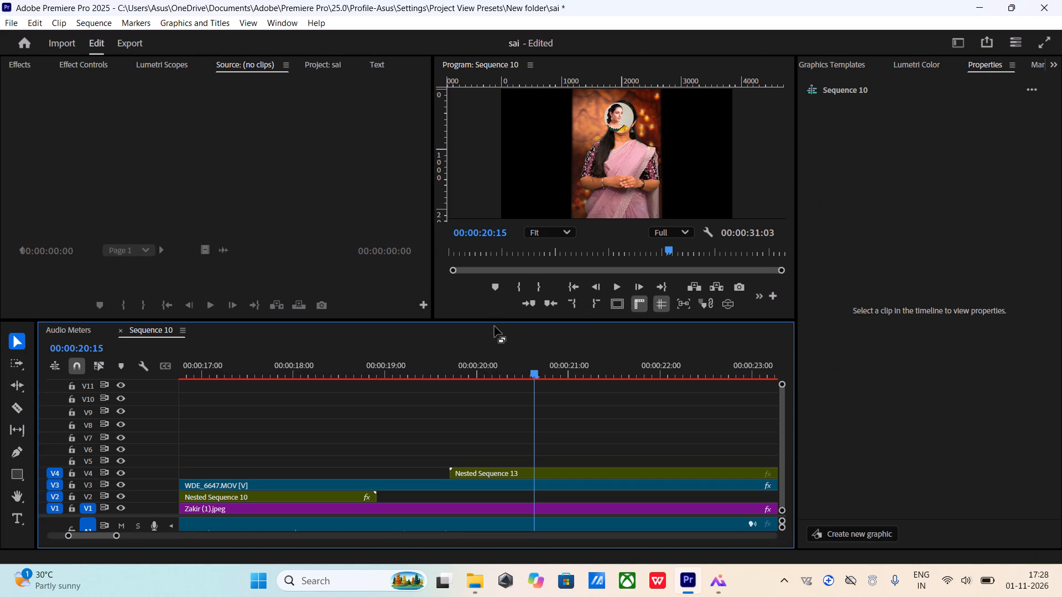
# Paste the copied Paint Bucket effect onto the newly nested yellow-saree clip and move the playhead near its start.
pyautogui.click(506, 465)
pyautogui.click(504, 470)
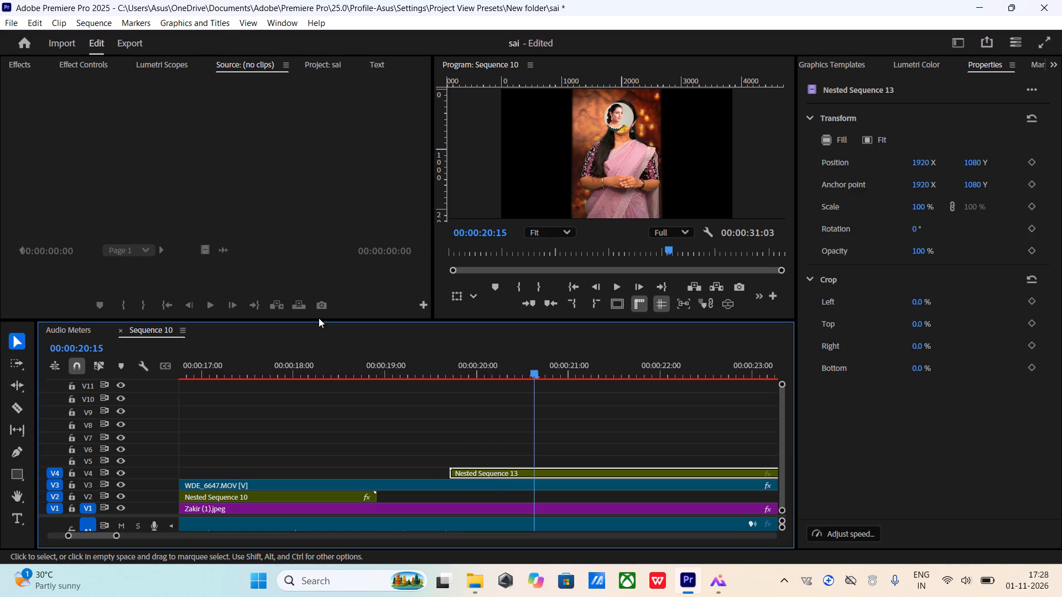
pyautogui.click(88, 64)
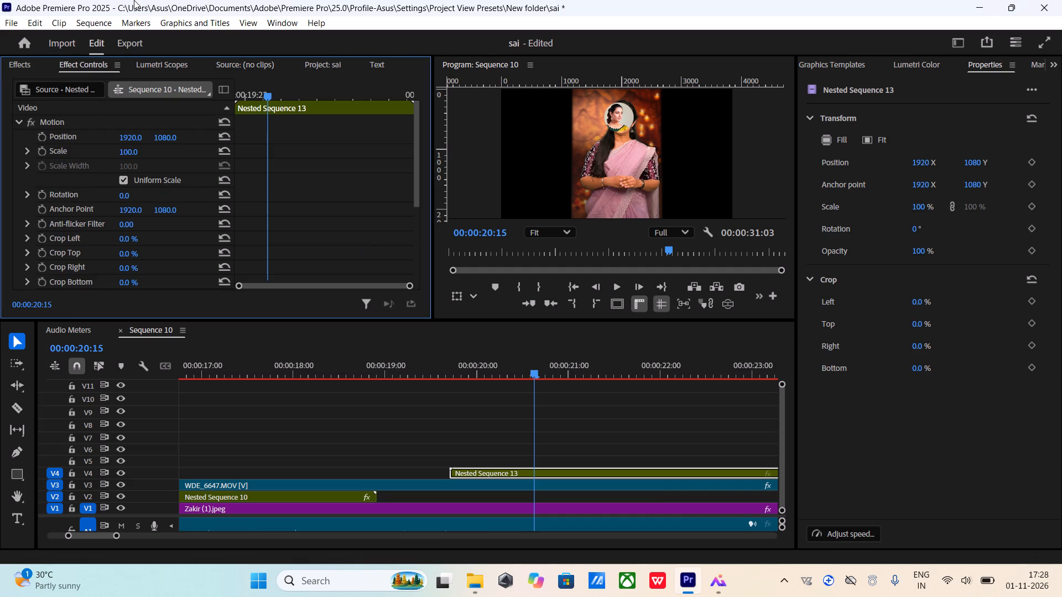
pyautogui.scroll(-3, 90, 173)
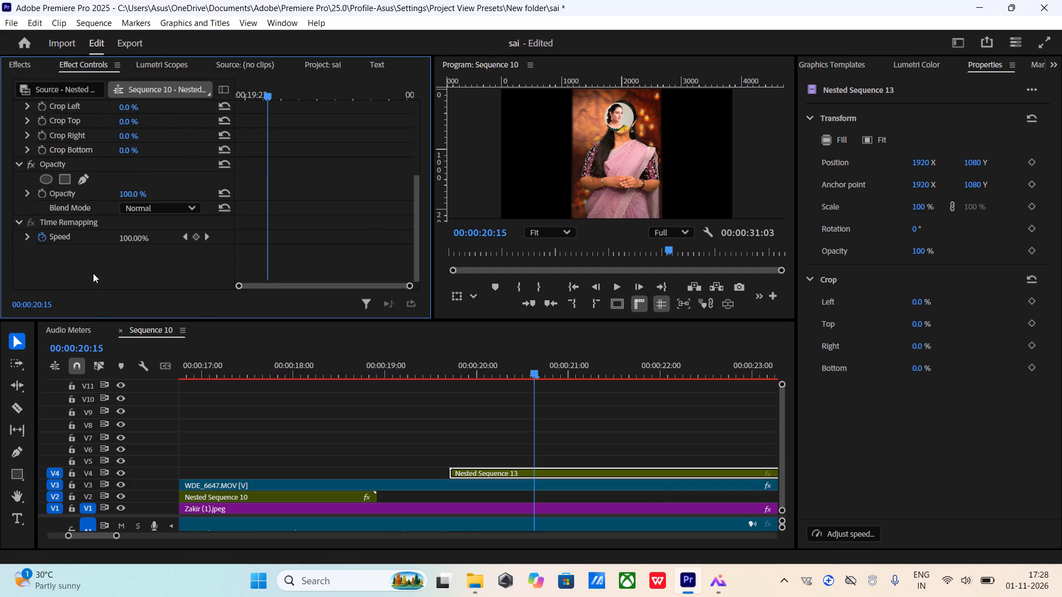
pyautogui.rightClick(93, 273)
pyautogui.click(132, 368)
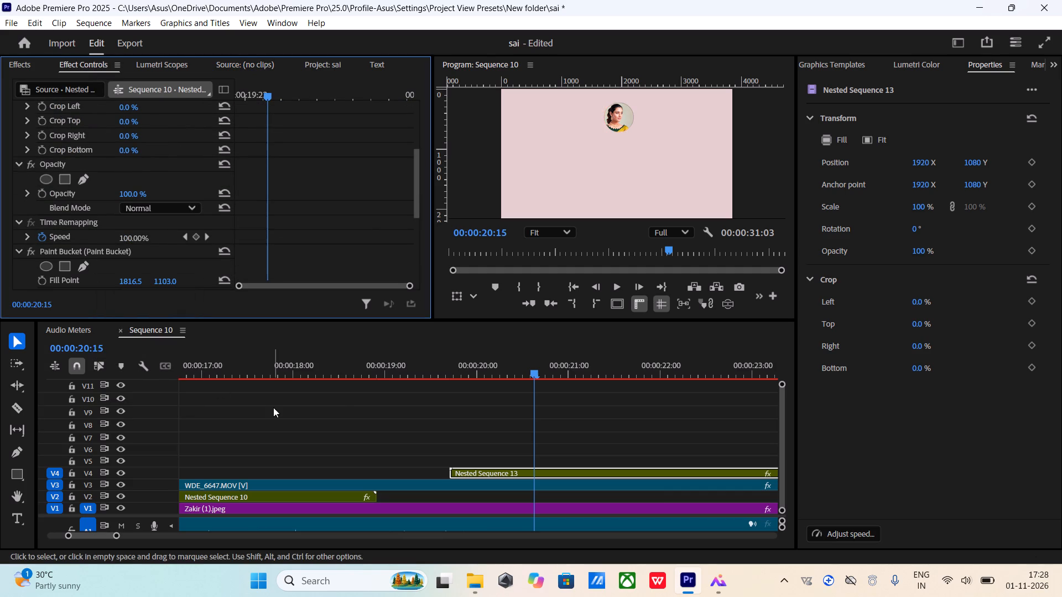
pyautogui.moveTo(535, 373); pyautogui.dragTo(448, 426)
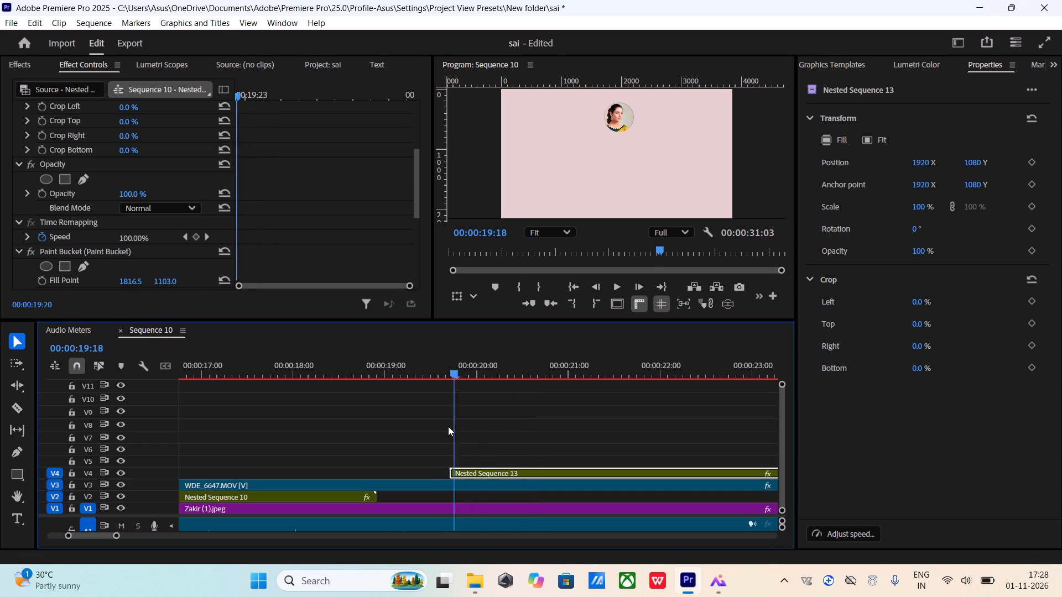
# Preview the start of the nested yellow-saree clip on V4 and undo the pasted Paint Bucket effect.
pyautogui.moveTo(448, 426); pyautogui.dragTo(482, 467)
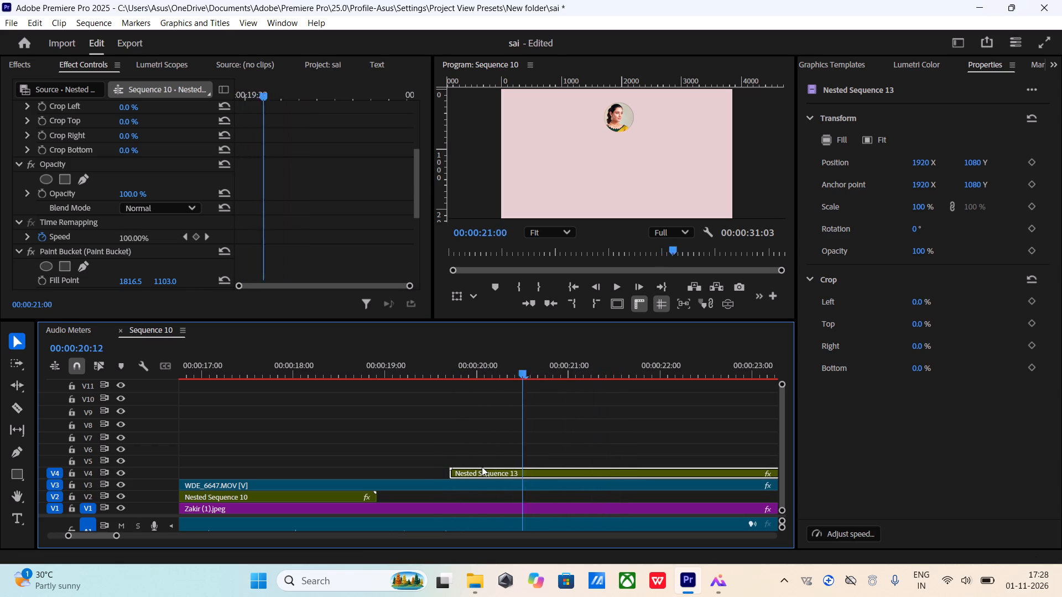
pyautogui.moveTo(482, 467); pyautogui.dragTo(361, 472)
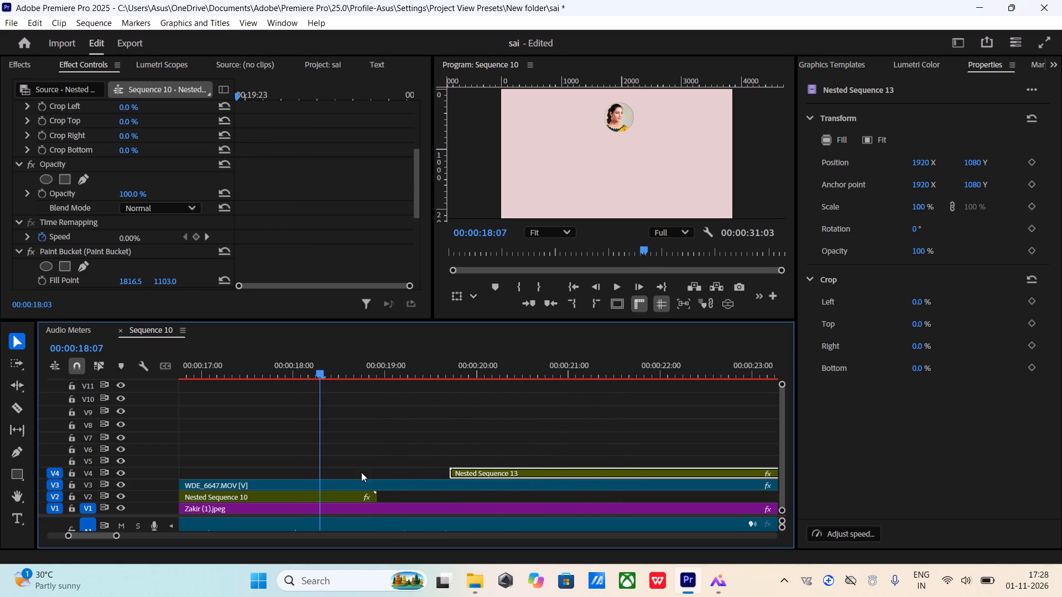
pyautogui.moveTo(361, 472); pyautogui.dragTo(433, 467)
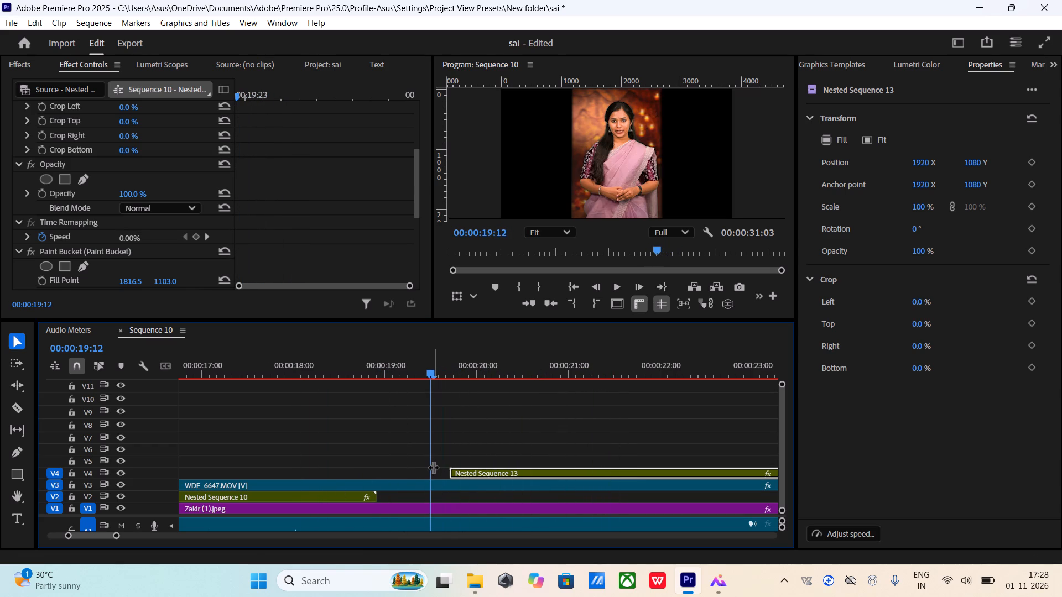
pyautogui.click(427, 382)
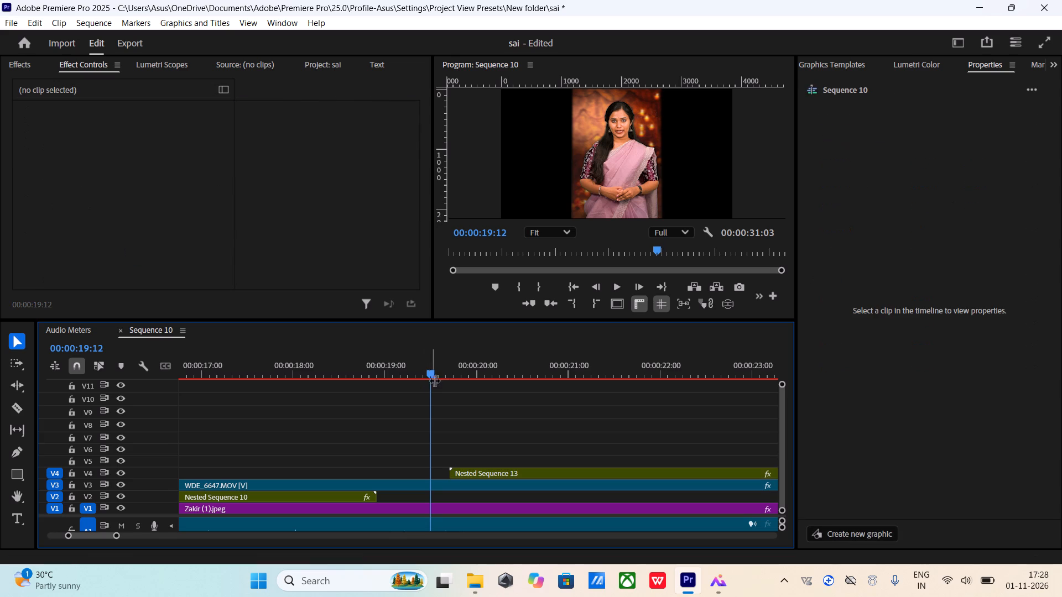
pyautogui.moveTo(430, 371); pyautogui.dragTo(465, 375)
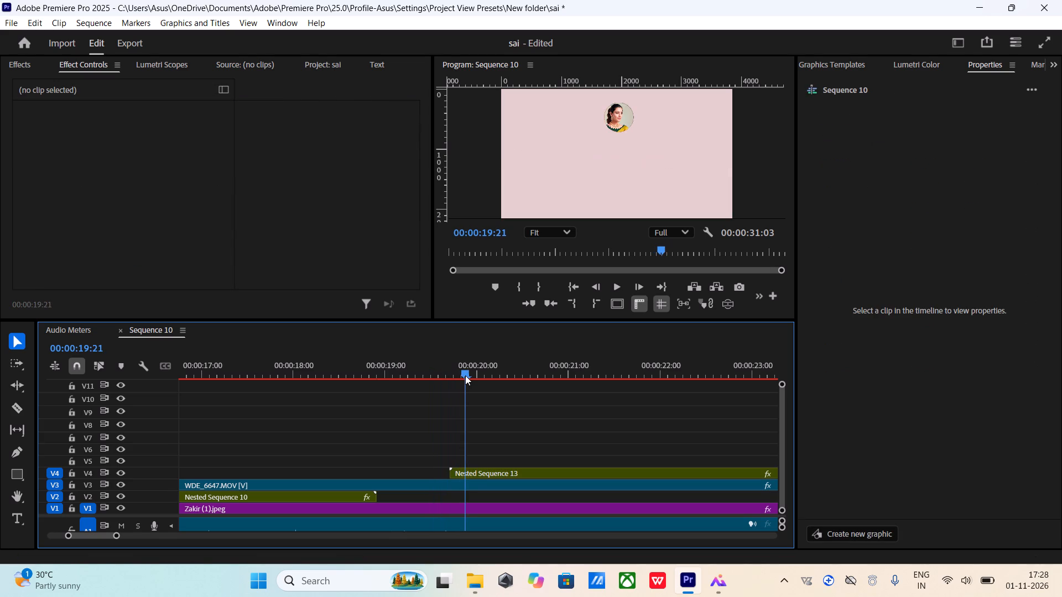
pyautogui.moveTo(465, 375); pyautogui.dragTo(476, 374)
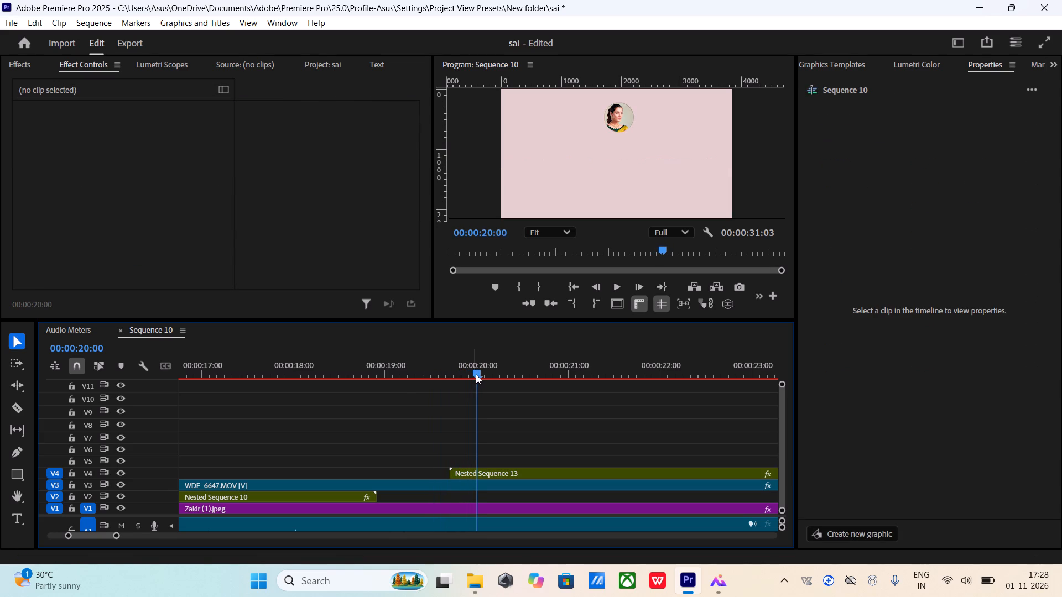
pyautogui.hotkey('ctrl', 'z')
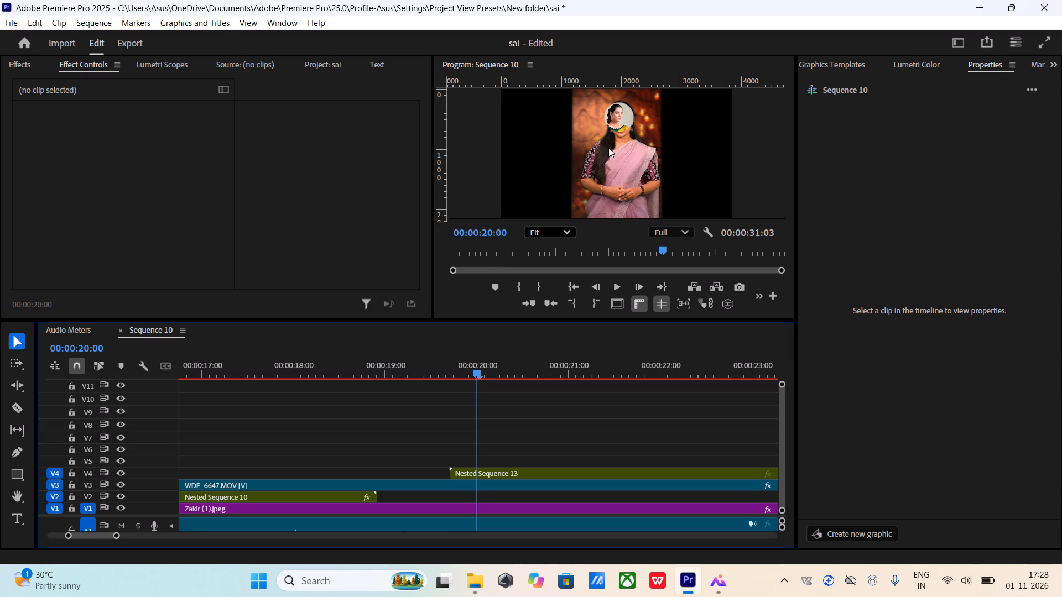
# Delete the nested yellow-saree clip from V4.
pyautogui.click(38, 71)
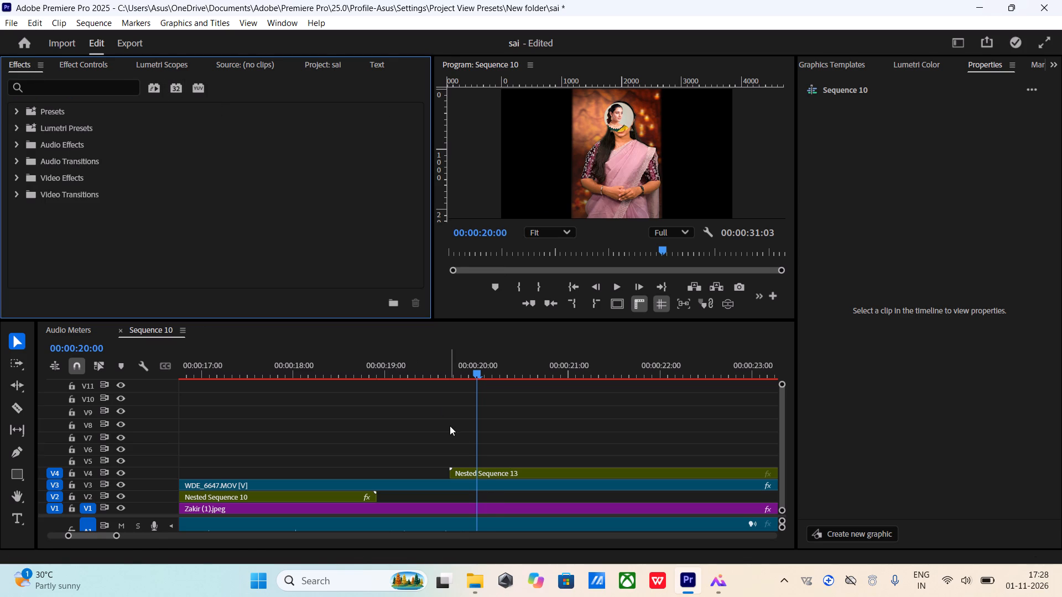
pyautogui.click(510, 468)
pyautogui.press('Delete')
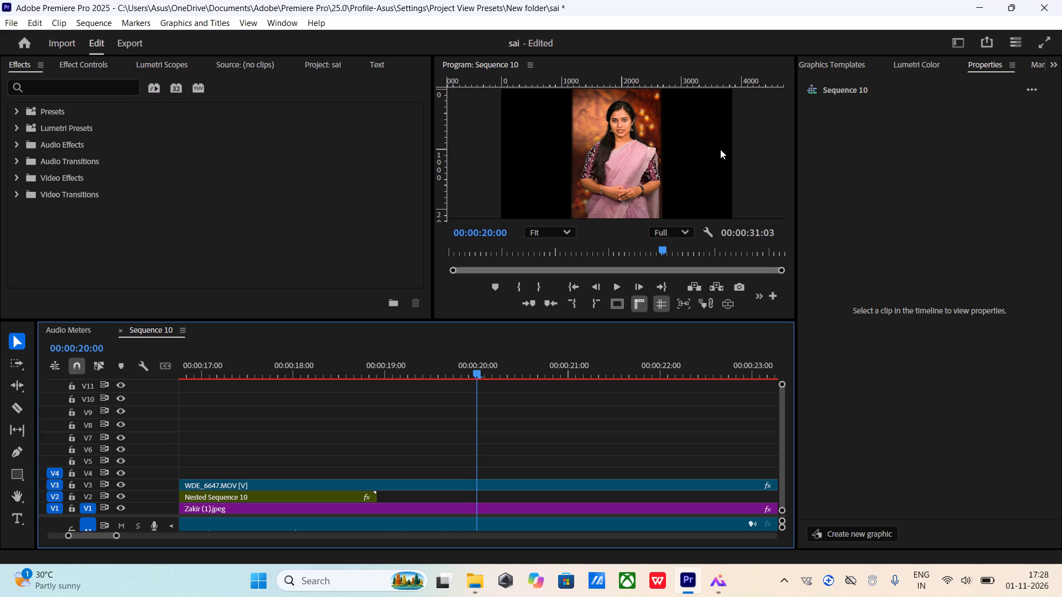
# Examine the effects applied to the presenter's WDE_6647.MOV video clip on V3.
pyautogui.click(91, 64)
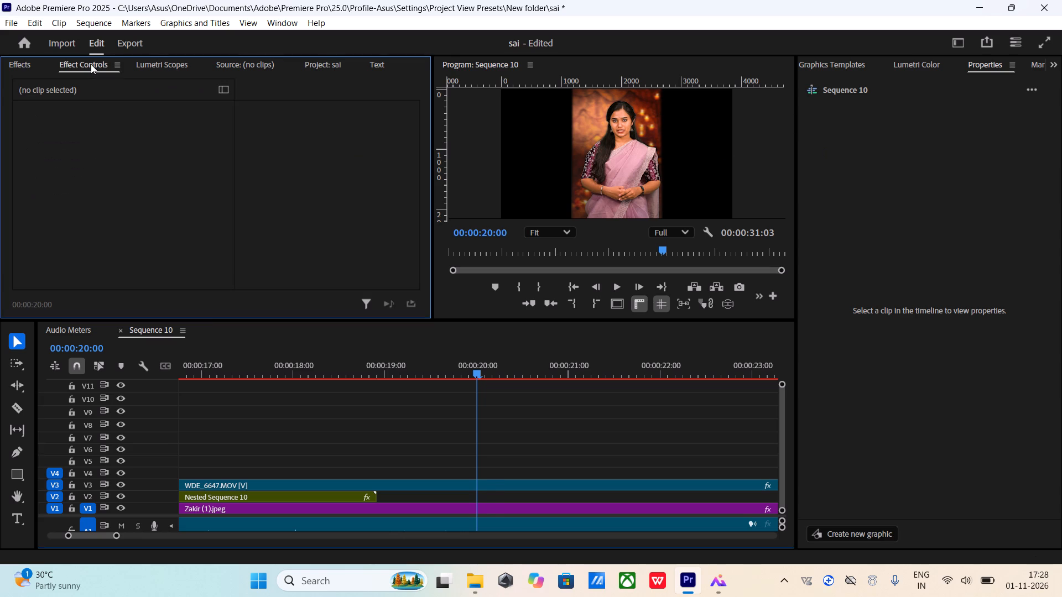
pyautogui.hscroll(7, 240, 467)
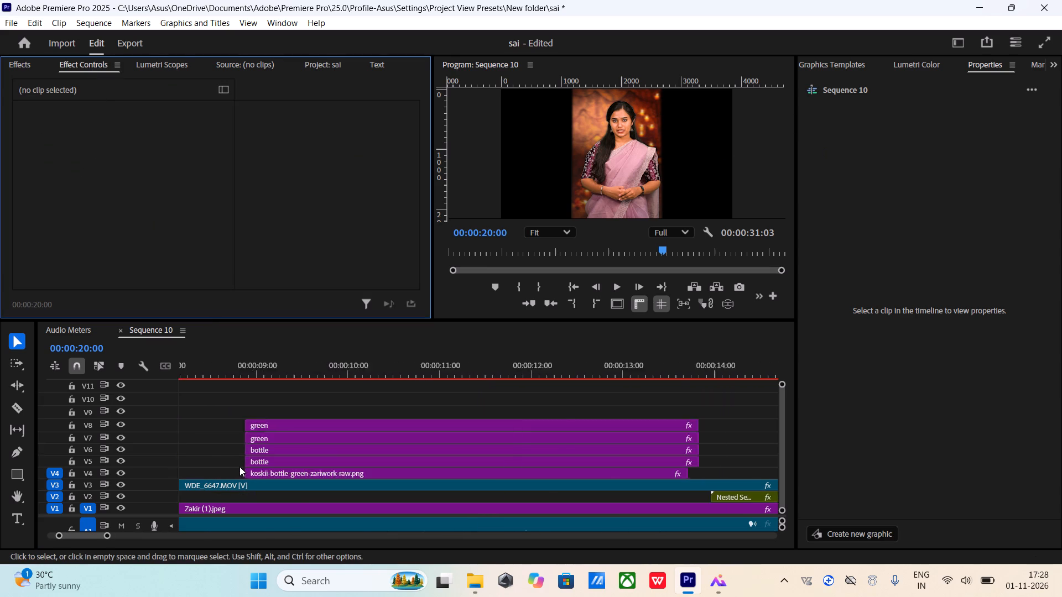
pyautogui.click(240, 483)
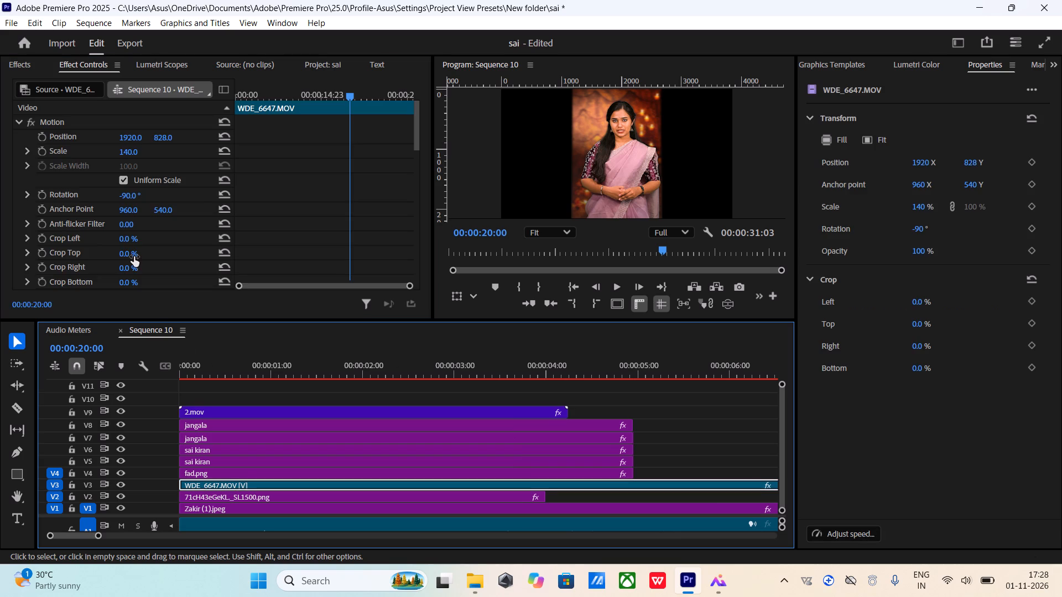
pyautogui.scroll(-5, 174, 224)
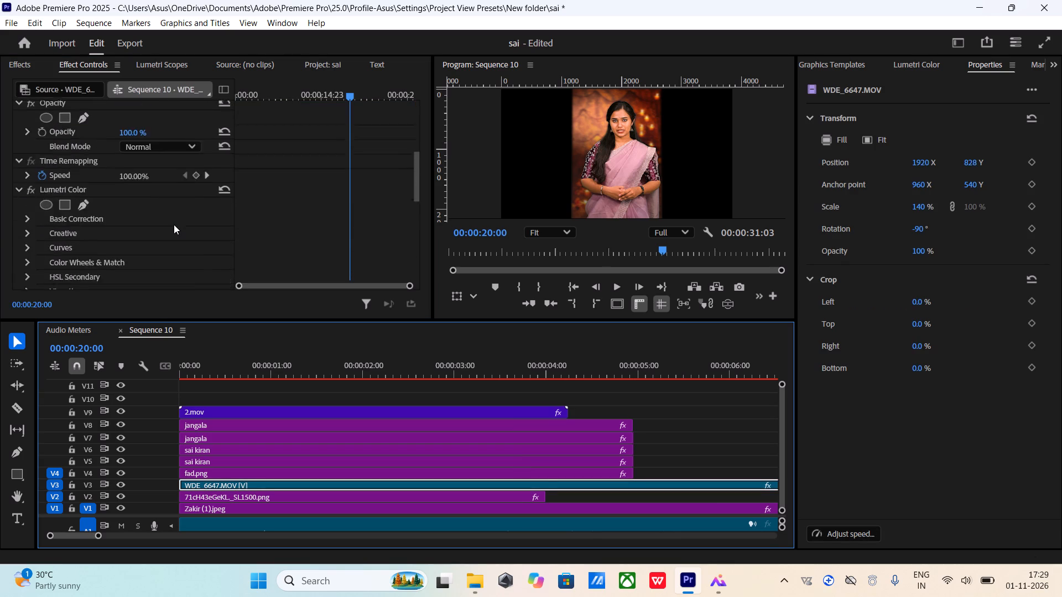
pyautogui.scroll(-1, 174, 224)
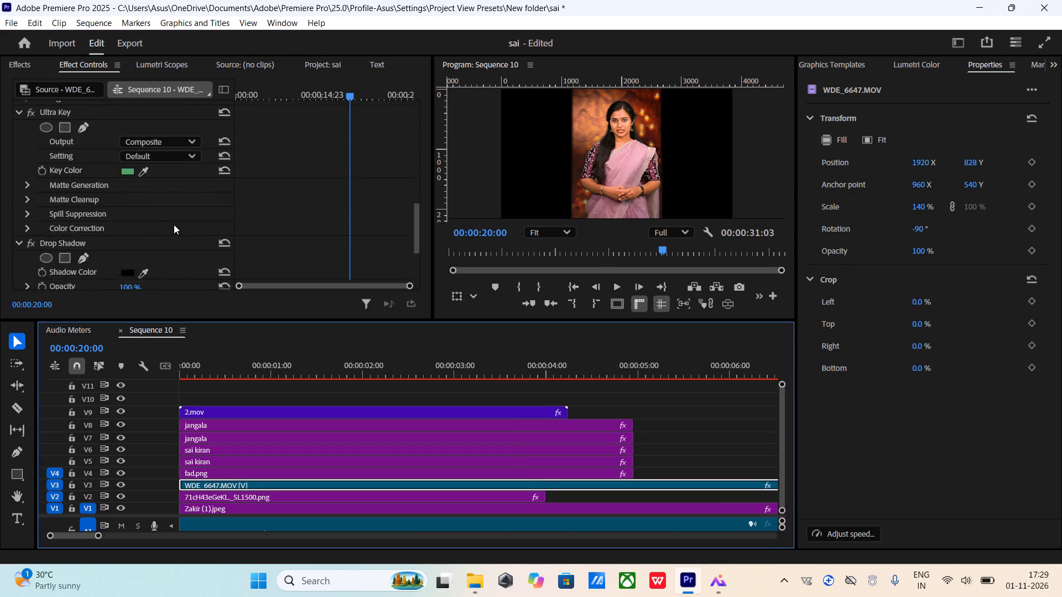
pyautogui.scroll(-2, 174, 224)
pyautogui.scroll(6, 174, 224)
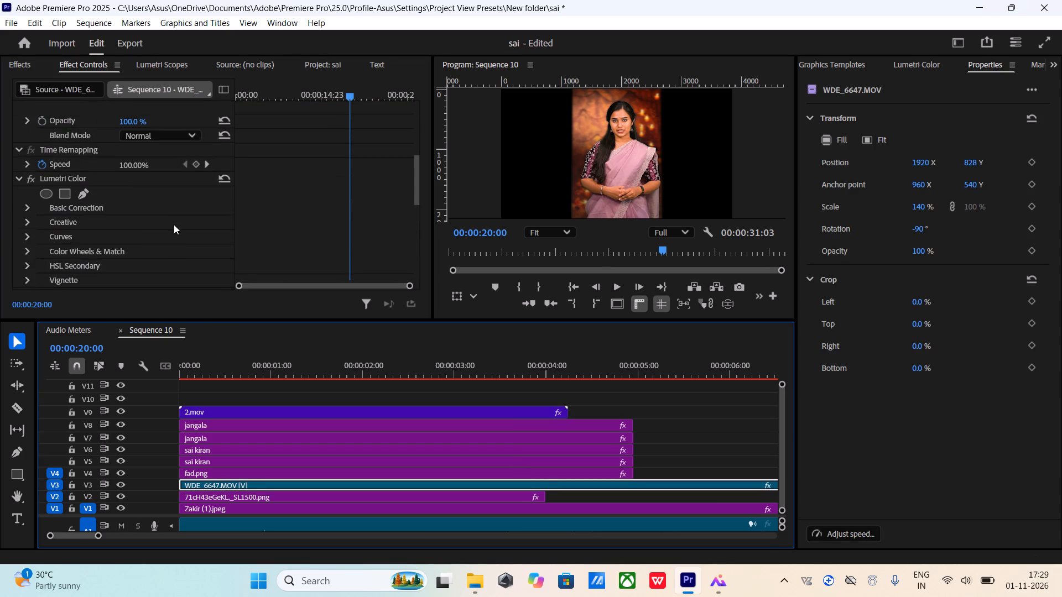
pyautogui.scroll(1, 174, 224)
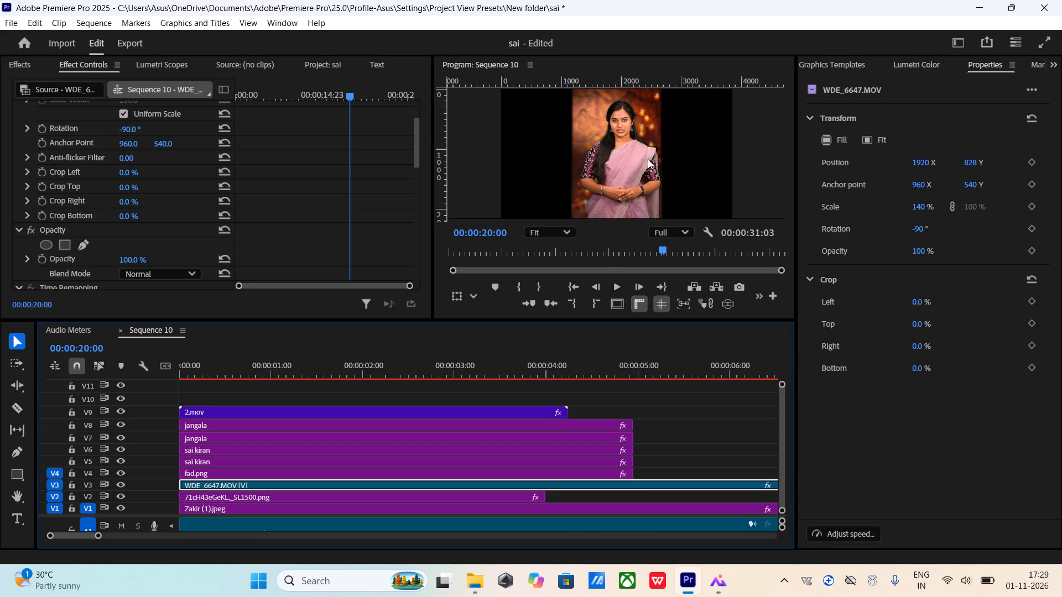
# Find the DeNoise audio effect by searching for "deno" and apply it to the WDE_6647.MOV audio clip.
pyautogui.click(504, 526)
pyautogui.rightClick(504, 526)
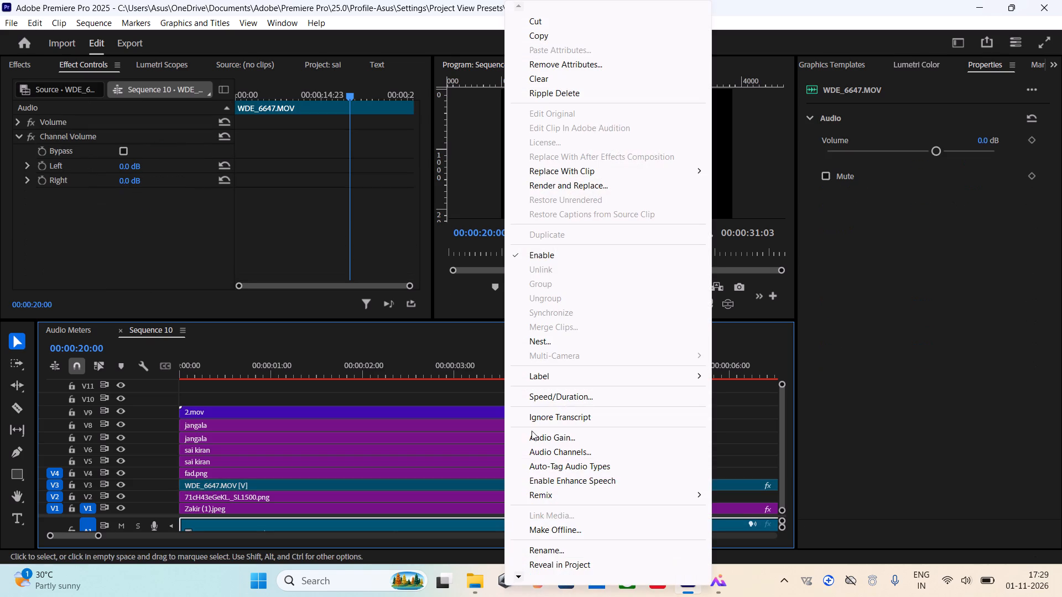
pyautogui.click(149, 240)
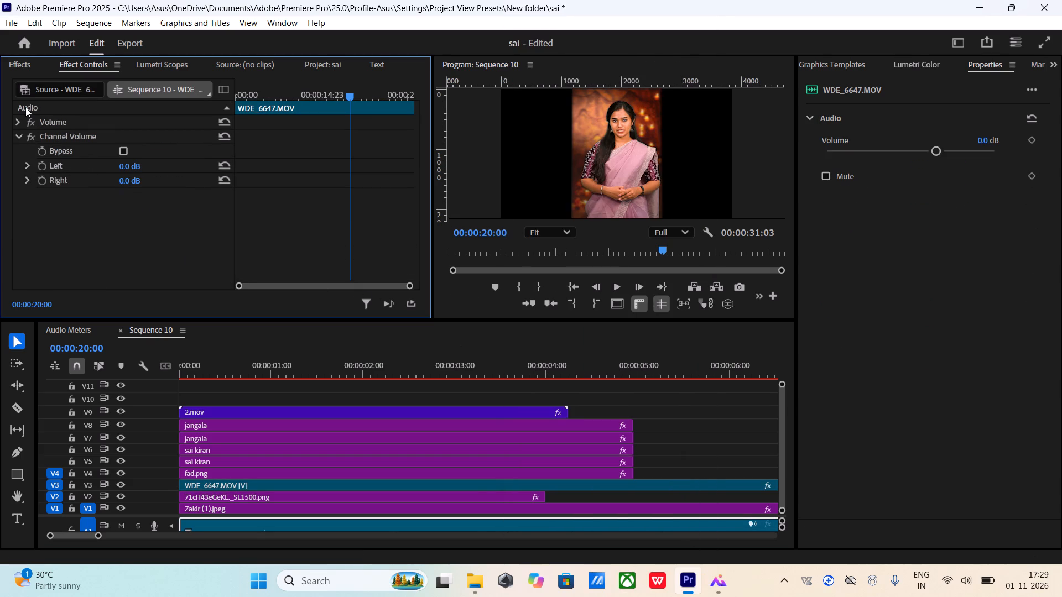
pyautogui.click(30, 64)
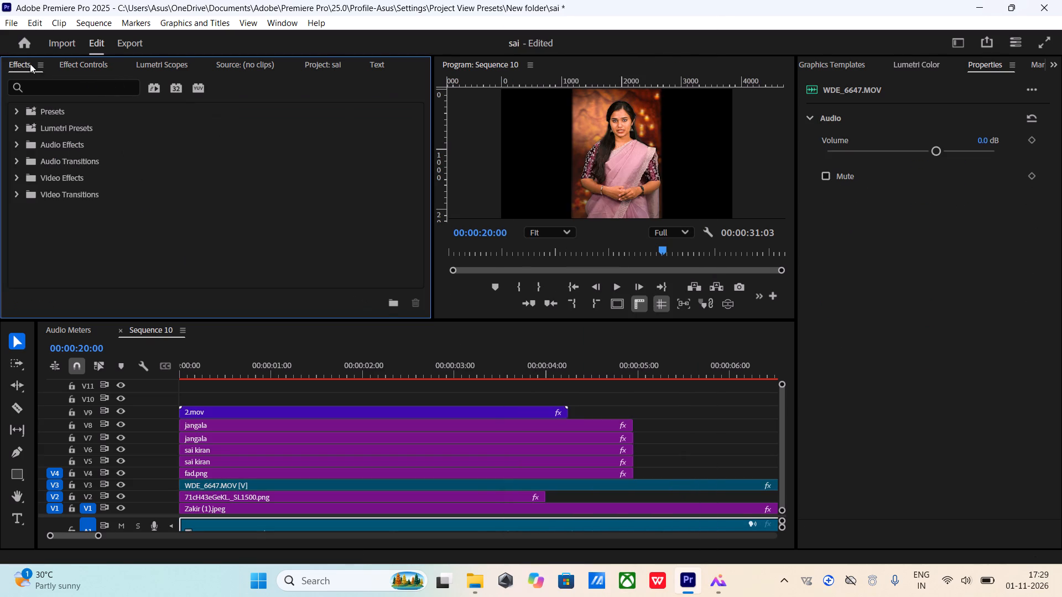
pyautogui.click(63, 83)
pyautogui.write('deno')
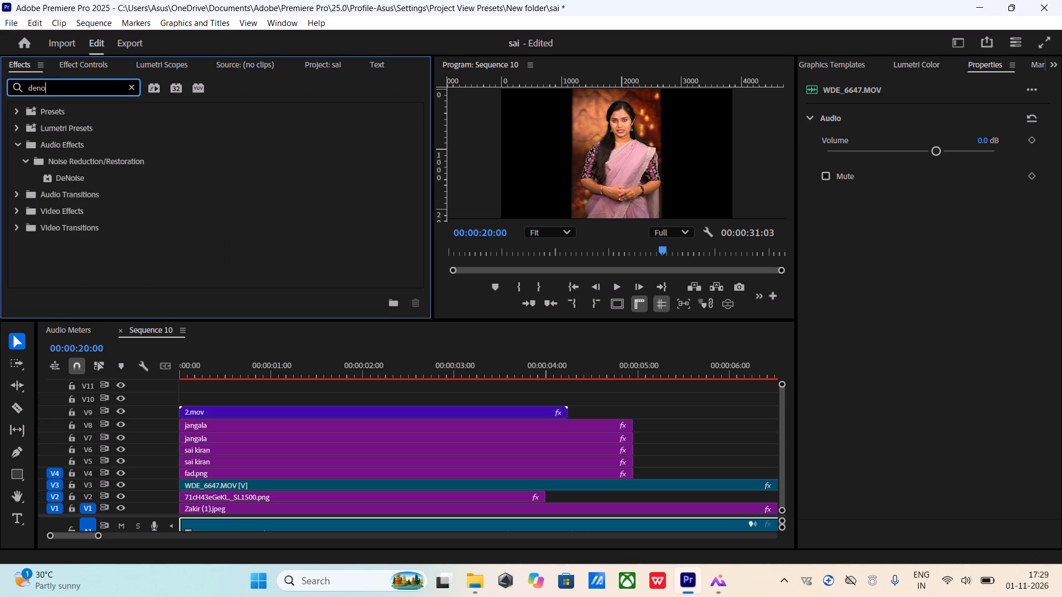
pyautogui.click(44, 170)
pyautogui.moveTo(44, 170); pyautogui.dragTo(75, 180)
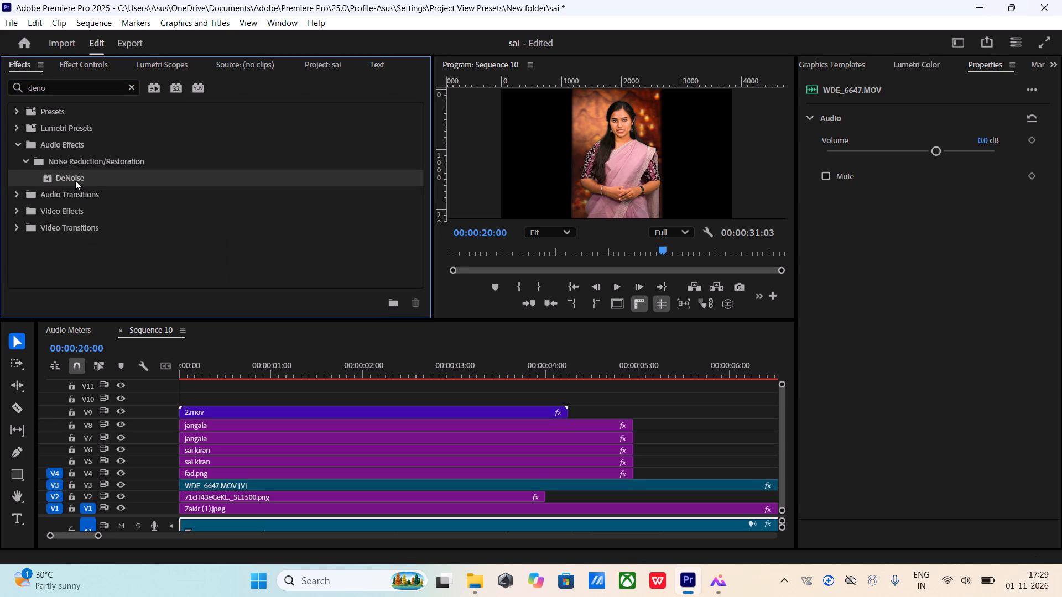
pyautogui.moveTo(75, 180); pyautogui.dragTo(75, 177)
pyautogui.moveTo(75, 177); pyautogui.dragTo(44, 175)
pyautogui.moveTo(44, 175); pyautogui.dragTo(128, 153)
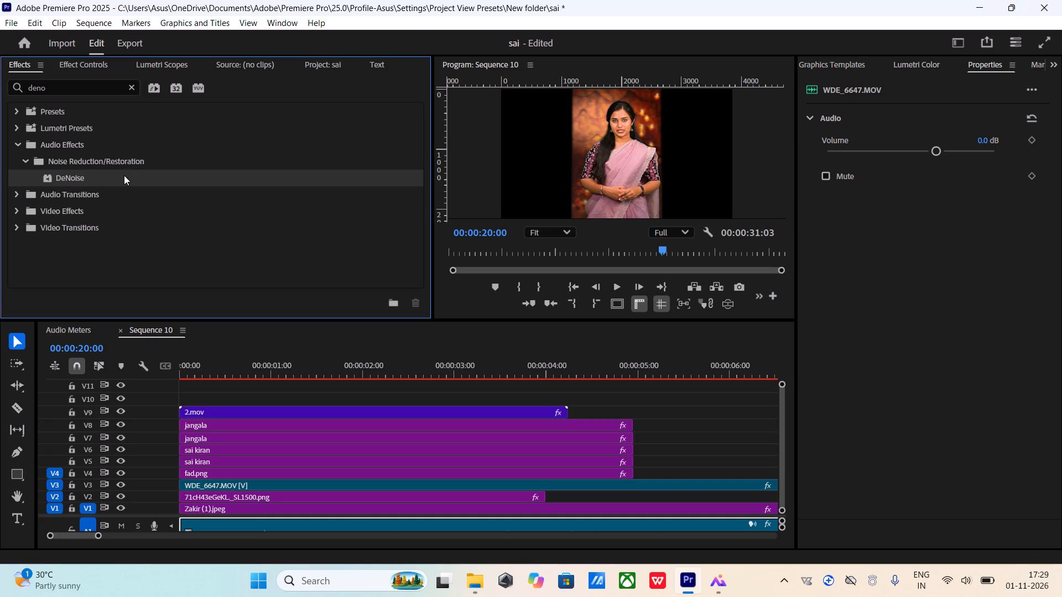
pyautogui.doubleClick(124, 176)
# Delete the duplicate DeNoise effects from the WDE_6647.MOV audio clip, keeping only the first one.
pyautogui.click(107, 65)
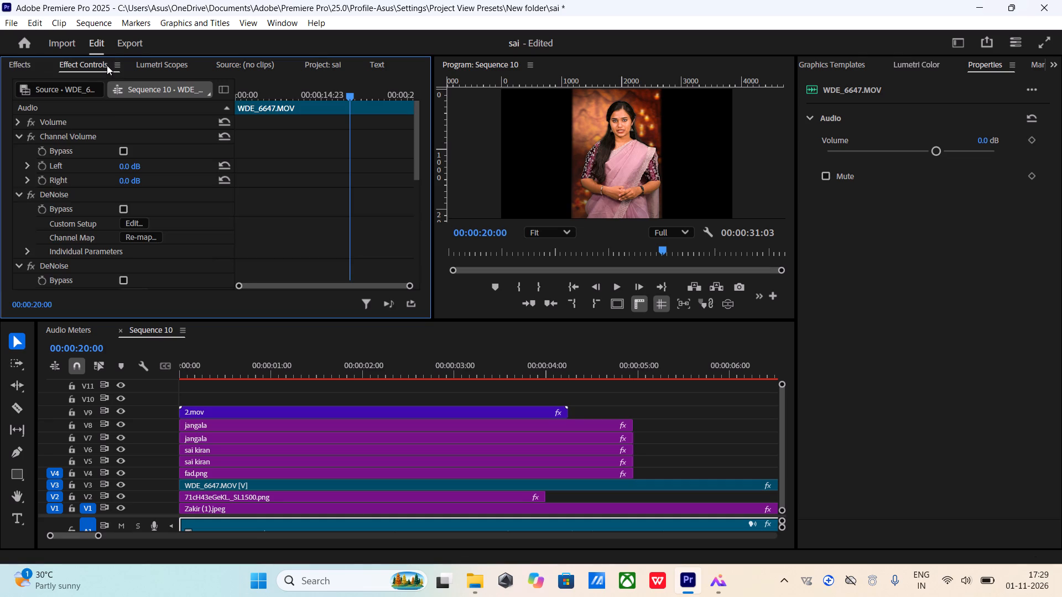
pyautogui.scroll(-3, 121, 163)
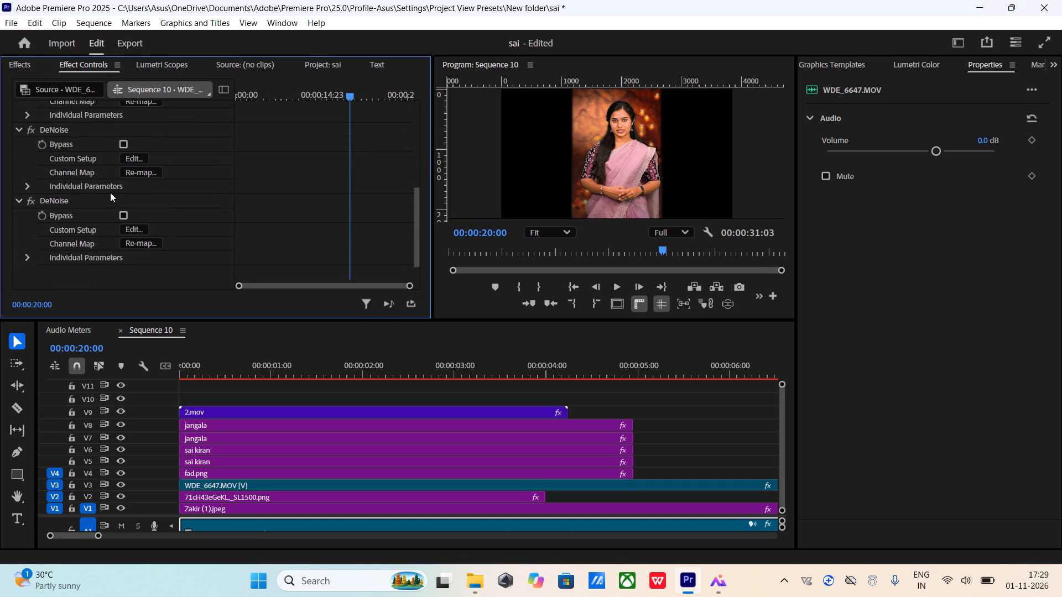
pyautogui.click(110, 192)
pyautogui.click(105, 205)
pyautogui.press('Delete')
pyautogui.click(130, 127)
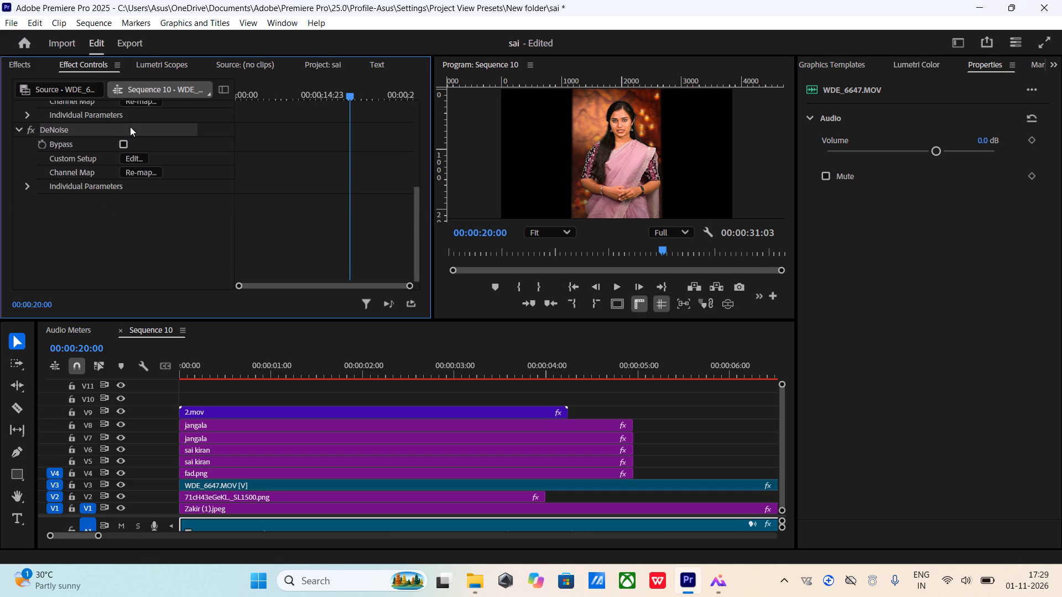
pyautogui.press('Delete')
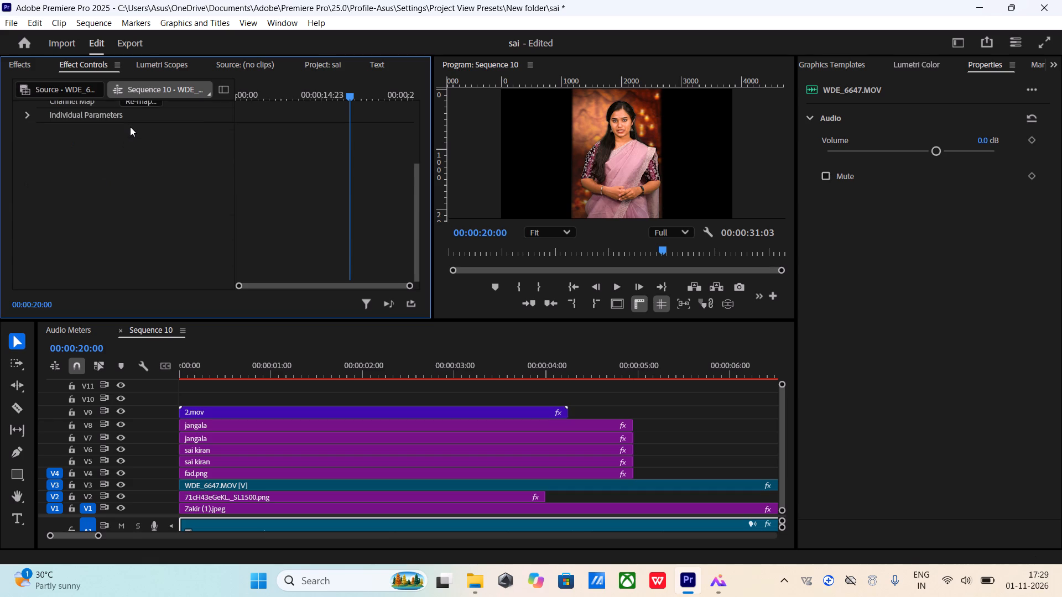
pyautogui.click(106, 255)
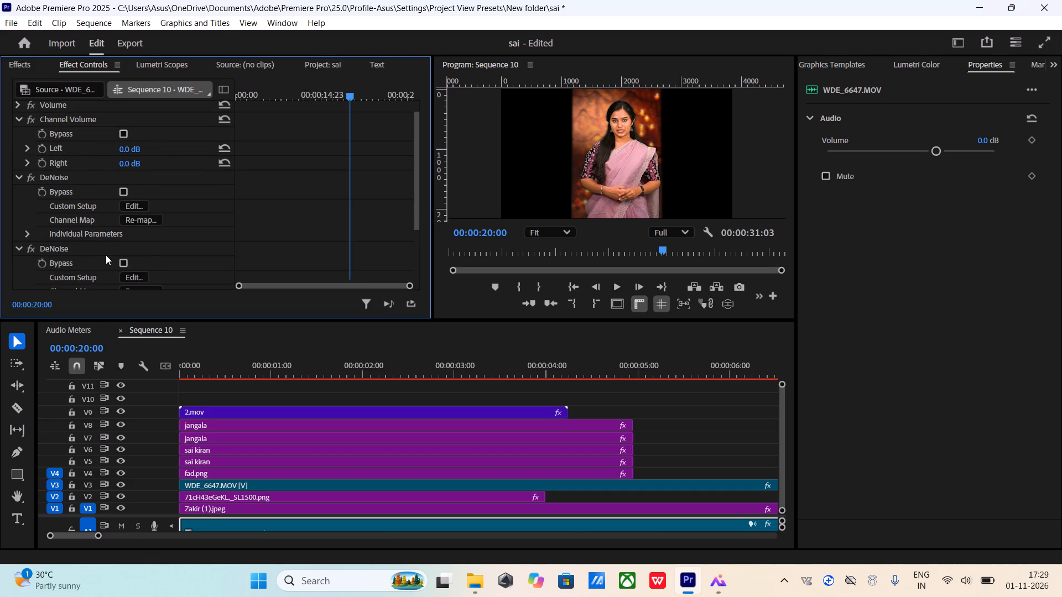
pyautogui.click(108, 249)
pyautogui.press('Delete')
pyautogui.scroll(1, 135, 184)
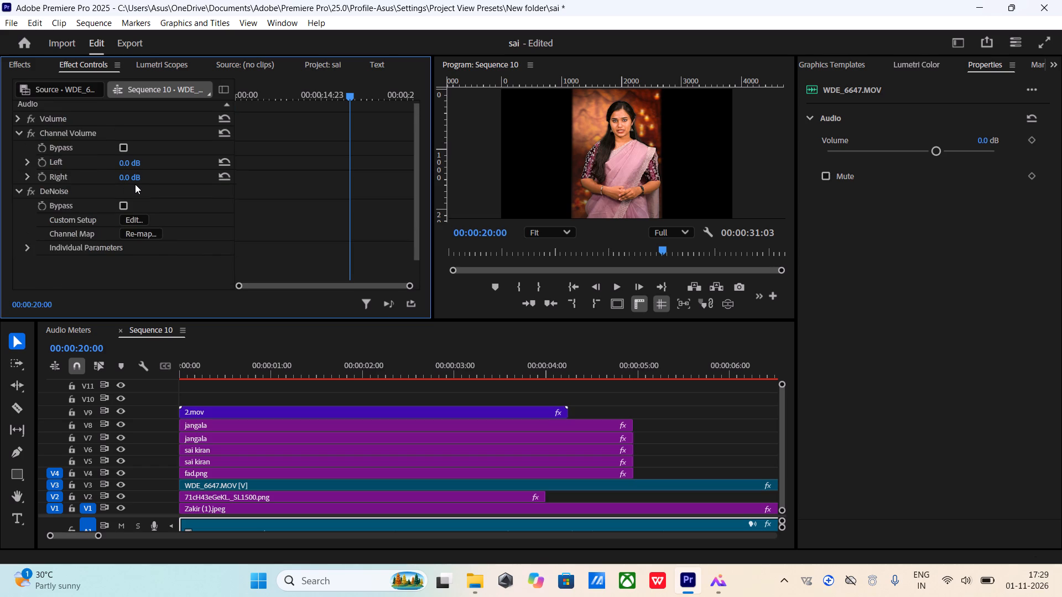
# Set the remaining DeNoise effect on the WDE_6647.MOV audio to the Light Noise Reduction preset.
pyautogui.click(141, 220)
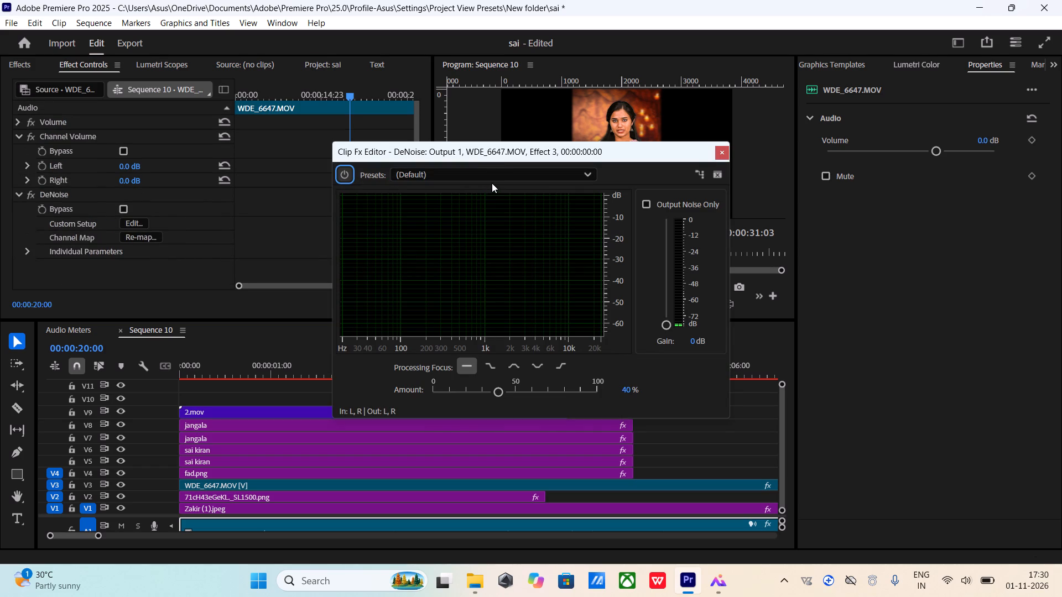
pyautogui.click(494, 180)
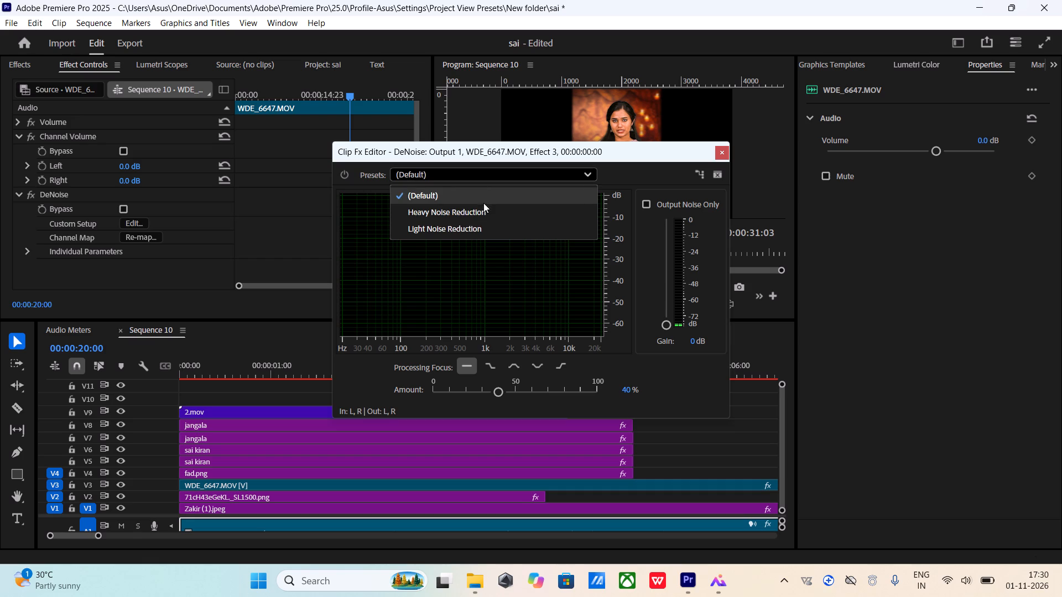
pyautogui.click(478, 221)
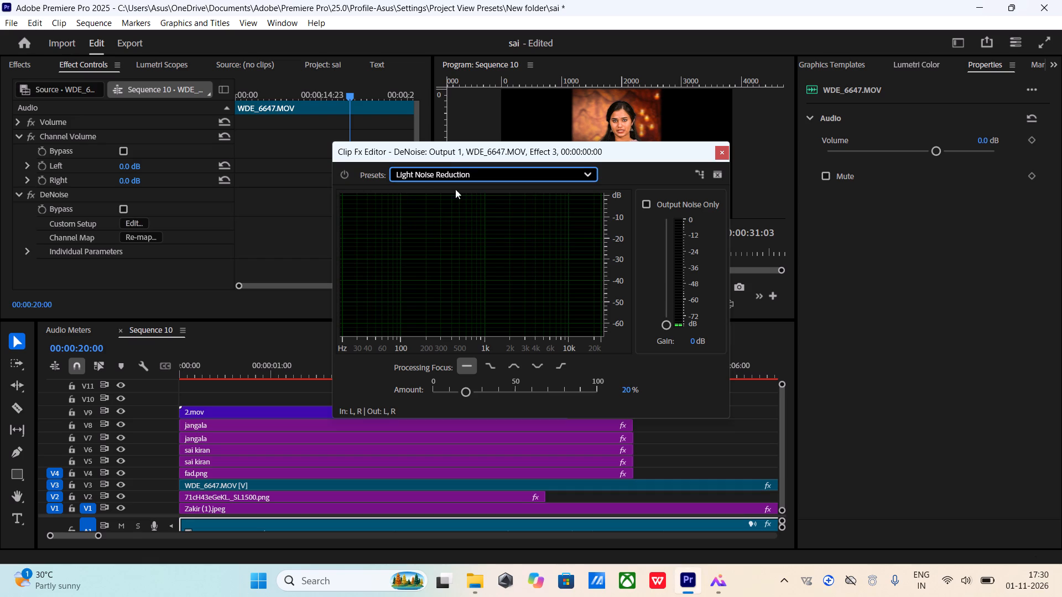
pyautogui.click(416, 113)
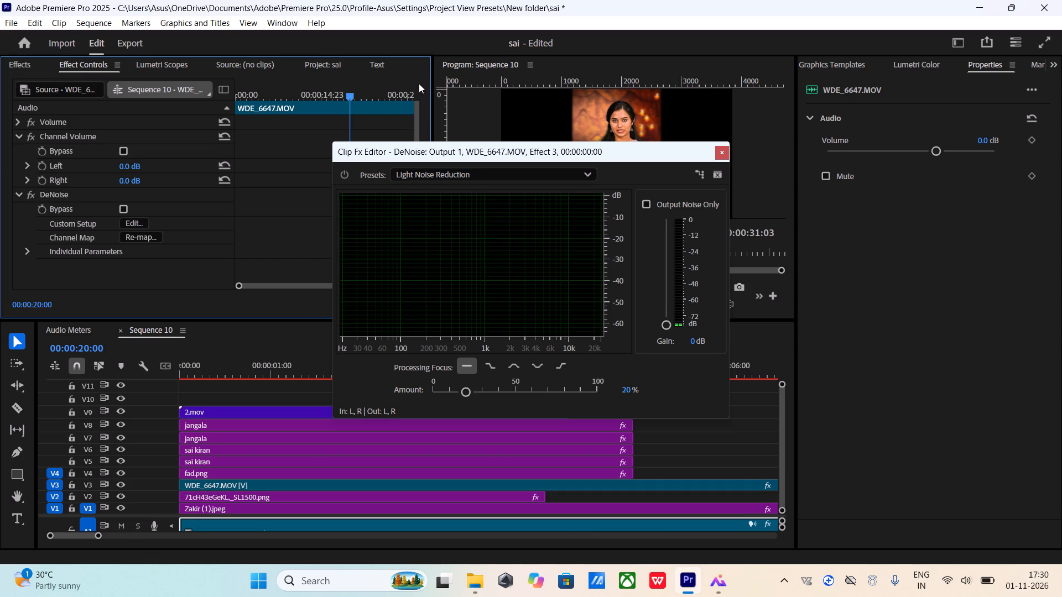
# Close the DeNoise effect editor.
pyautogui.click(419, 83)
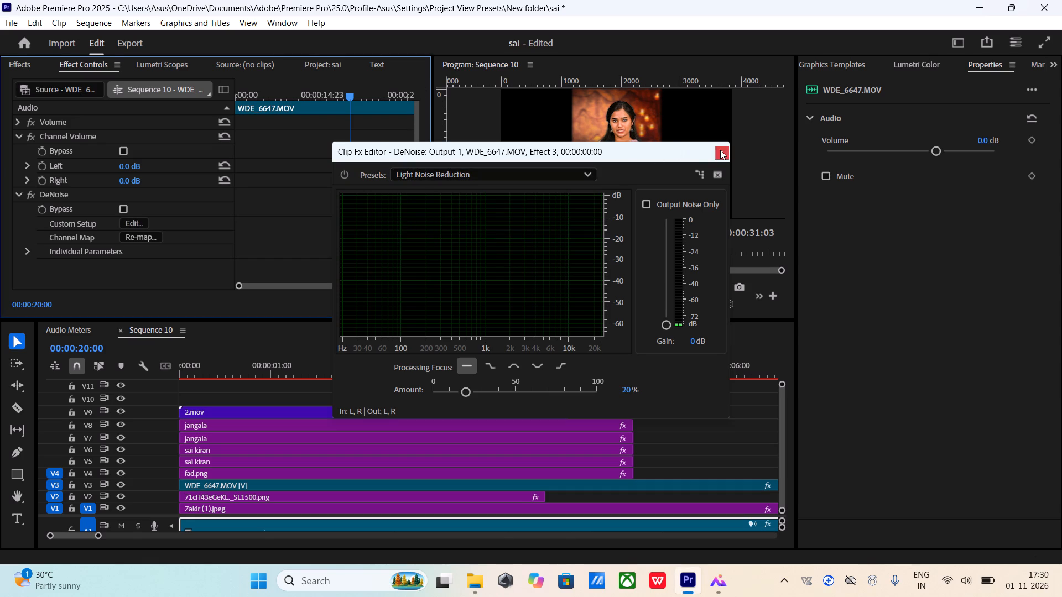
pyautogui.click(720, 150)
# Replace the search term in the effects library with "para".
pyautogui.click(17, 64)
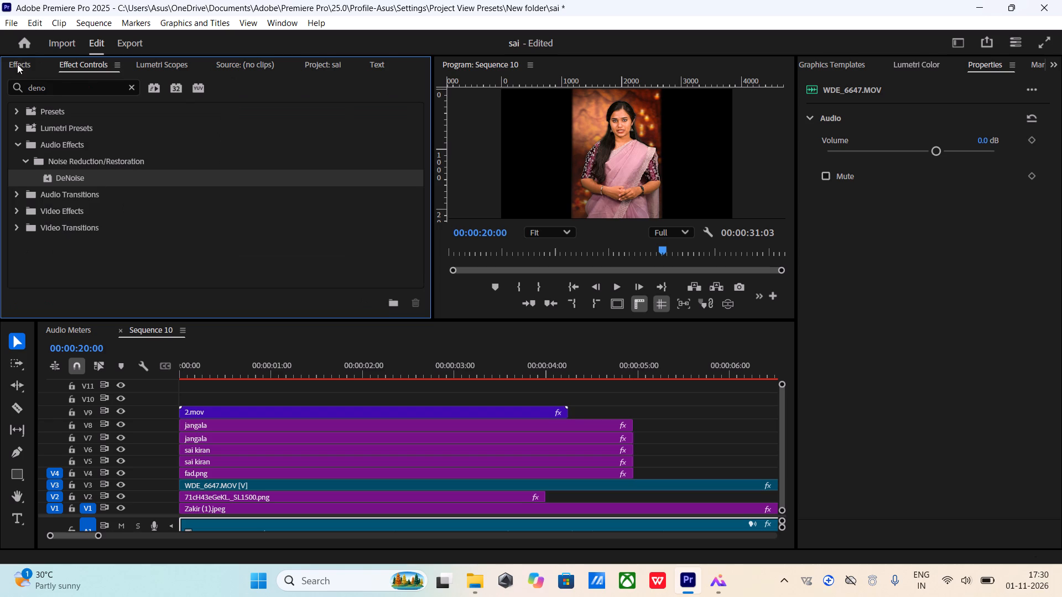
pyautogui.doubleClick(58, 81)
pyautogui.moveTo(58, 82); pyautogui.dragTo(54, 90)
pyautogui.click(54, 90)
pyautogui.press('BackSpace')
pyautogui.press('BackSpace')
pyautogui.press('BackSpace')
pyautogui.press('BackSpace')
pyautogui.press('BackSpace')
pyautogui.press('BackSpace')
pyautogui.press('BackSpace')
pyautogui.press('BackSpace')
pyautogui.press('BackSpace')
pyautogui.press('BackSpace')
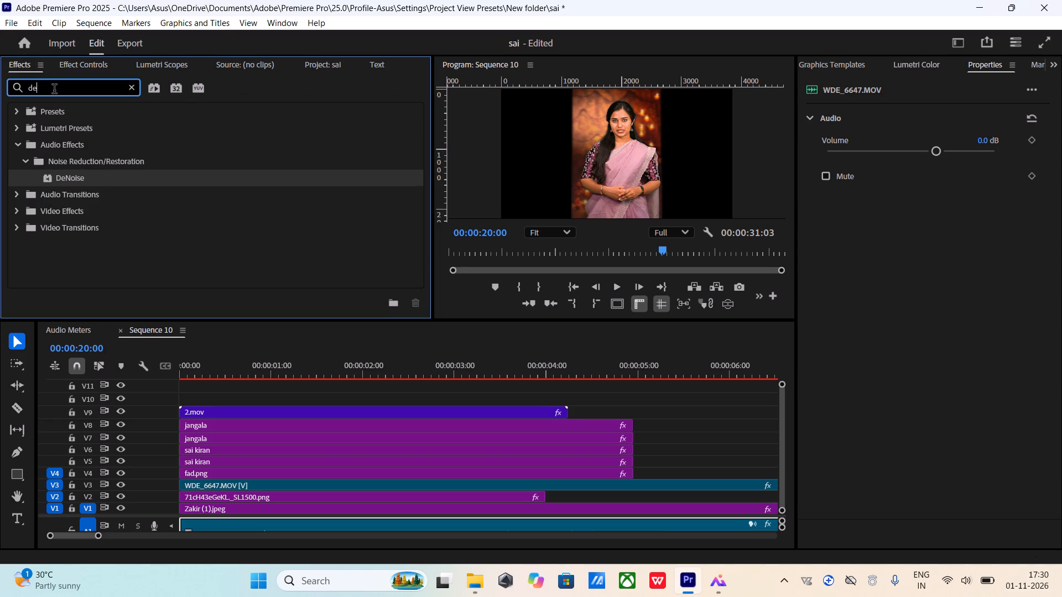
pyautogui.write('para')
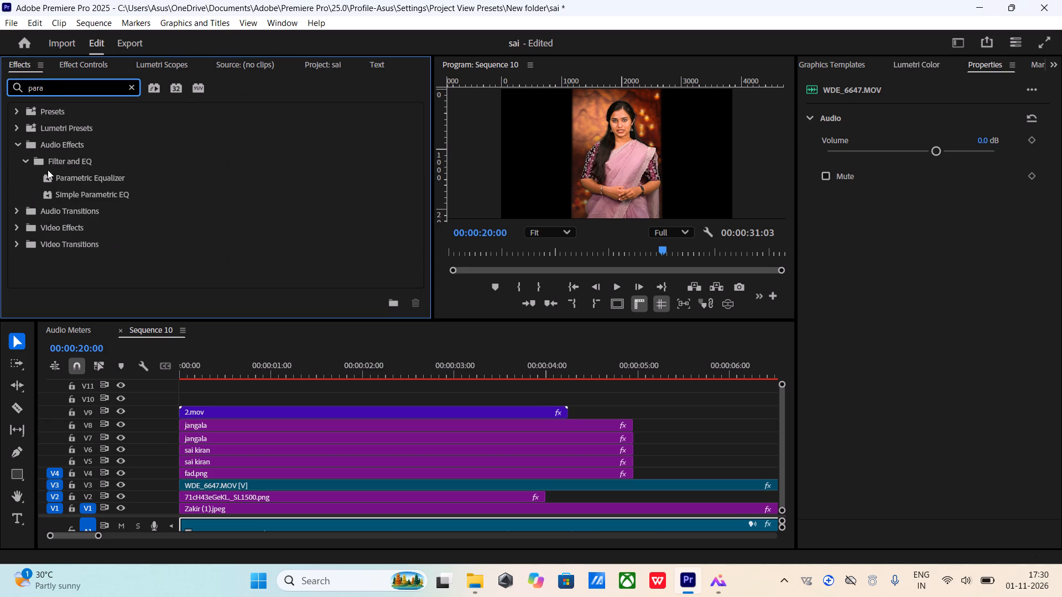
# Apply the Parametric Equalizer audio effect to the WDE_6647.MOV audio clip in the timeline.
pyautogui.click(47, 175)
pyautogui.moveTo(47, 175); pyautogui.dragTo(69, 182)
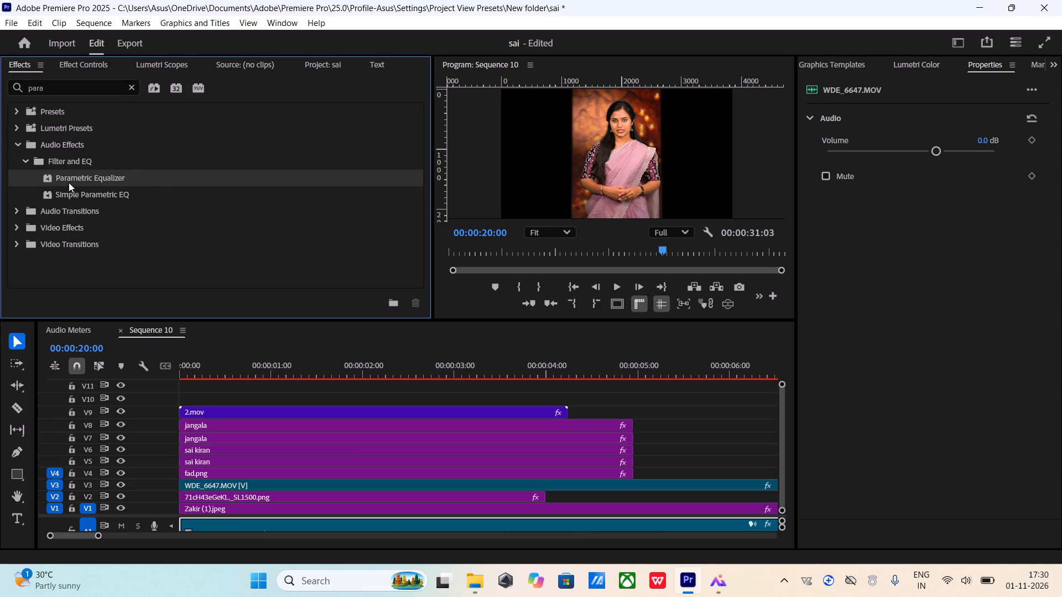
pyautogui.moveTo(69, 182); pyautogui.dragTo(68, 174)
pyautogui.moveTo(68, 174); pyautogui.dragTo(46, 177)
pyautogui.moveTo(46, 177); pyautogui.dragTo(232, 544)
pyautogui.moveTo(232, 544); pyautogui.dragTo(258, 520)
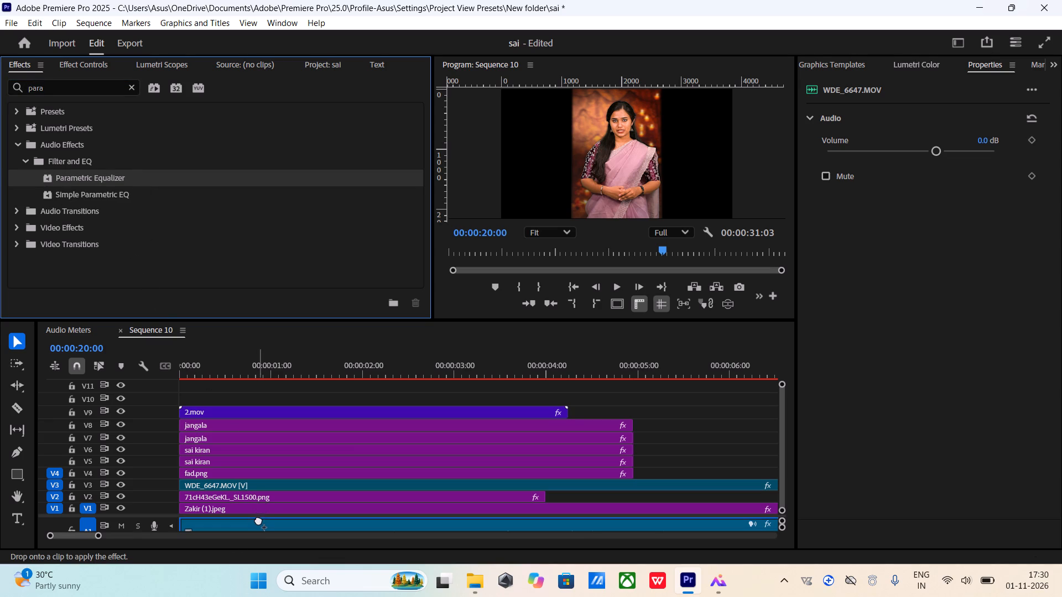
pyautogui.moveTo(258, 520); pyautogui.dragTo(257, 524)
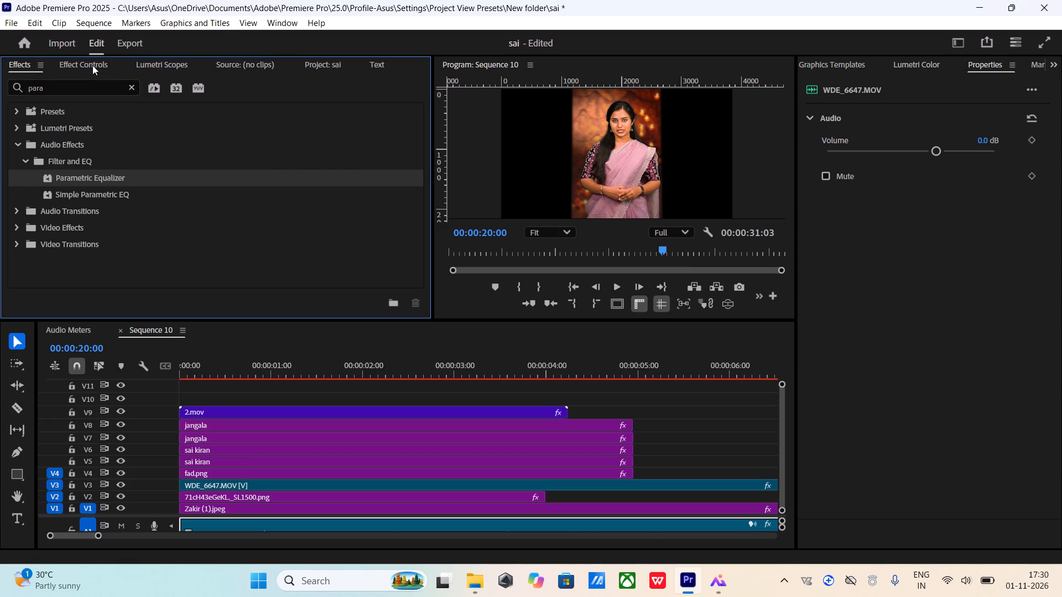
# Delete the duplicate Parametric Equalizer effects from the WDE_6647.MOV audio clip, keeping only one.
pyautogui.click(92, 65)
pyautogui.scroll(-3, 91, 131)
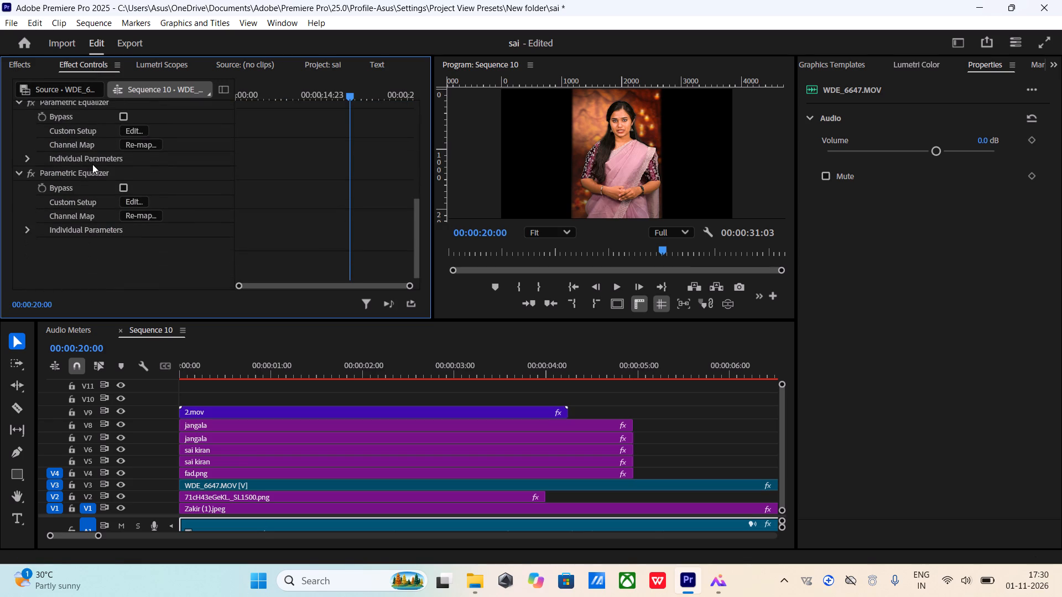
pyautogui.scroll(1, 92, 164)
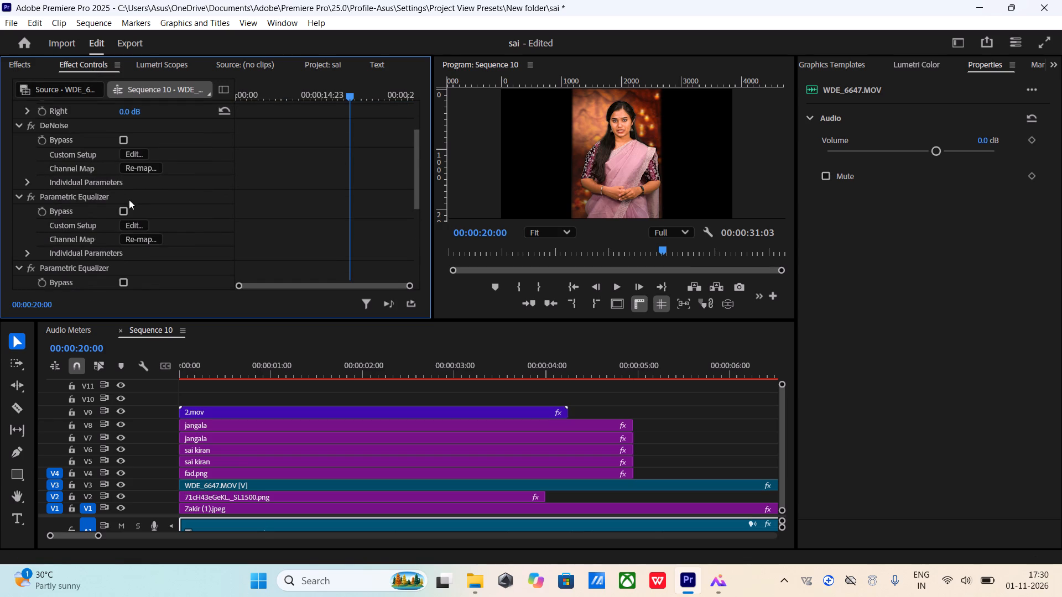
pyautogui.click(129, 201)
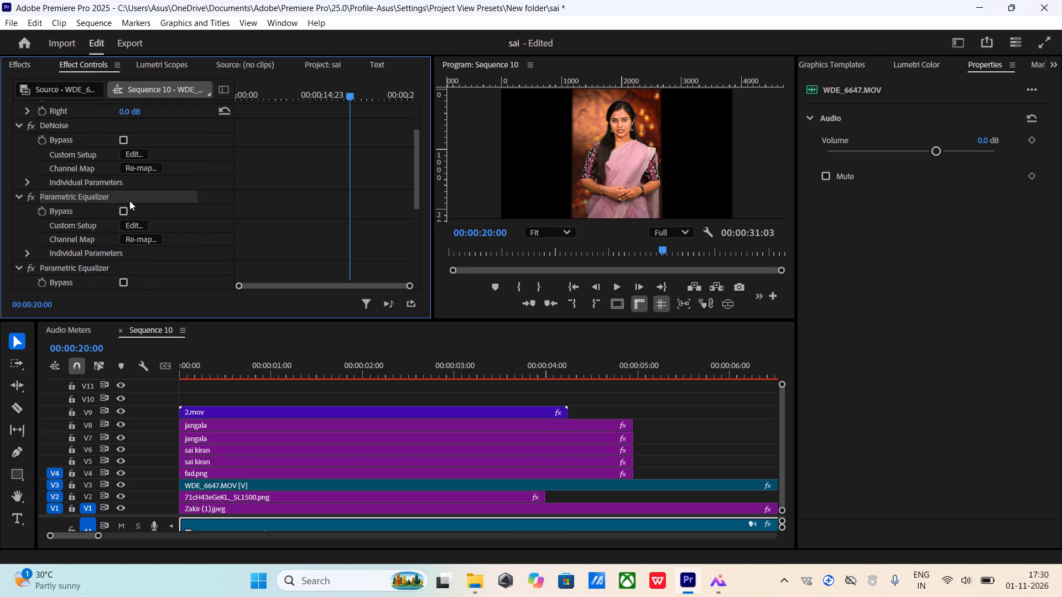
pyautogui.press('Pause')
pyautogui.press('Delete')
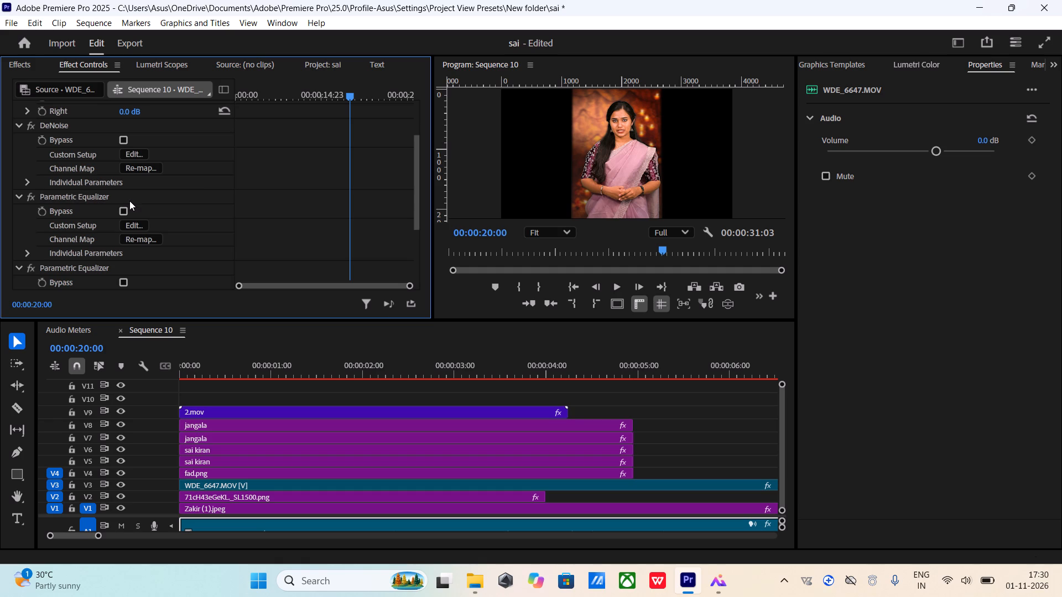
pyautogui.click(129, 201)
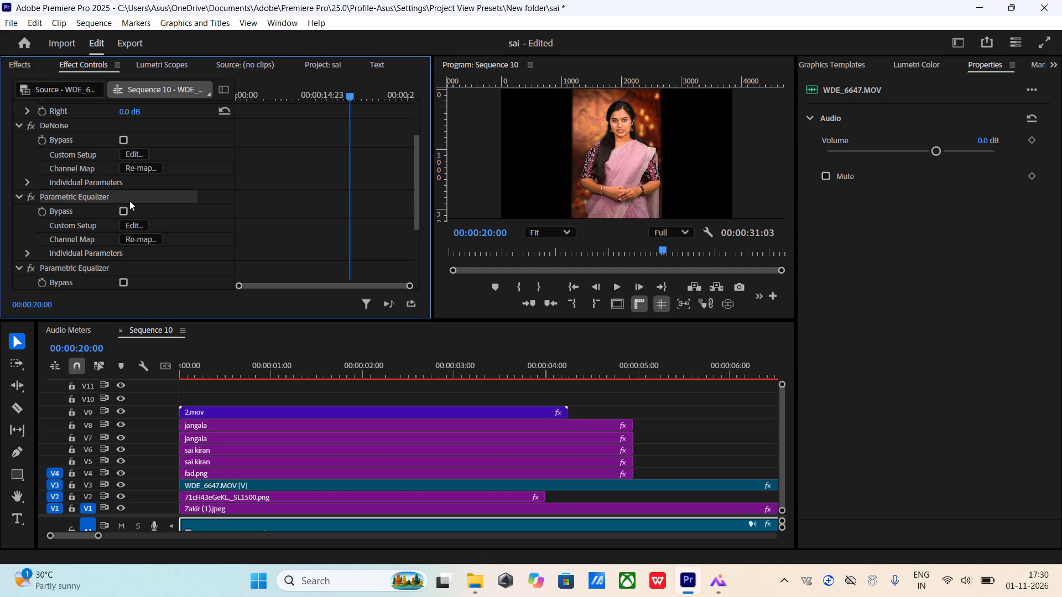
pyautogui.press('Delete')
# Set the remaining Parametric Equalizer on the WDE_6647.MOV audio to the Loudness Maximizer preset and close its editor.
pyautogui.click(129, 224)
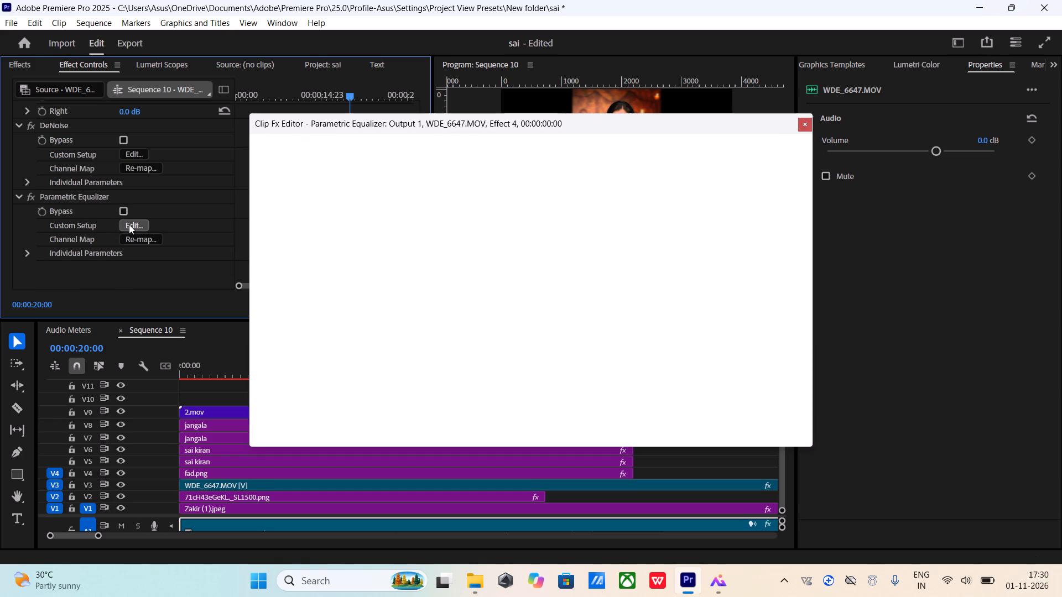
pyautogui.click(435, 153)
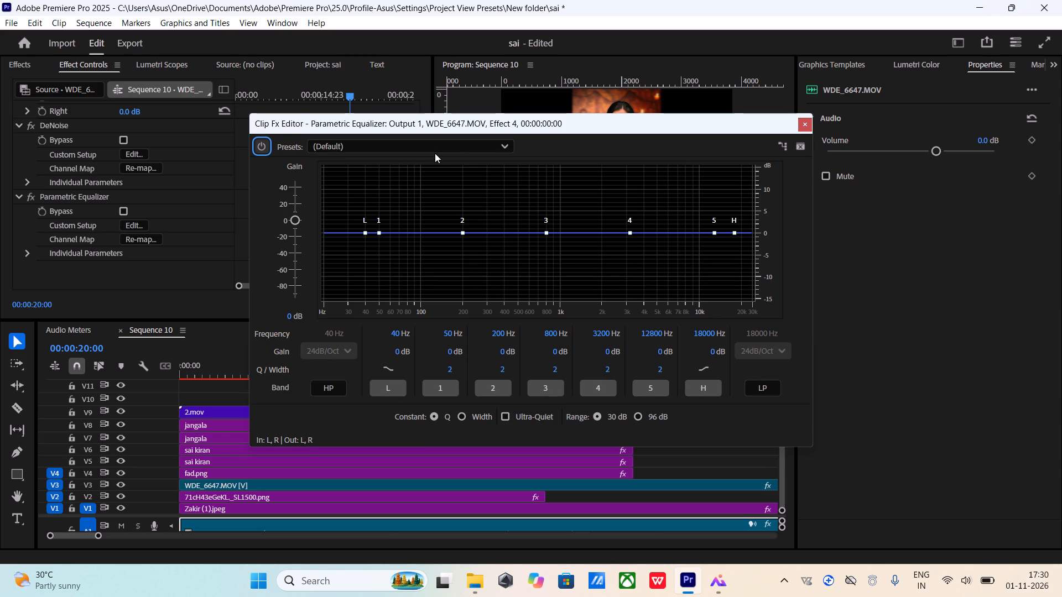
pyautogui.click(443, 145)
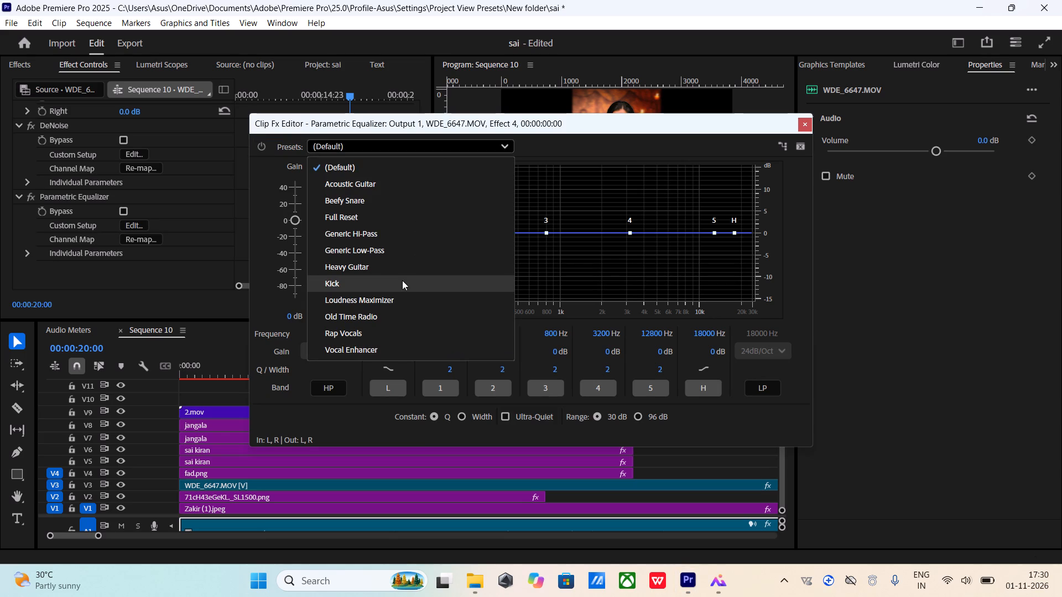
pyautogui.click(398, 305)
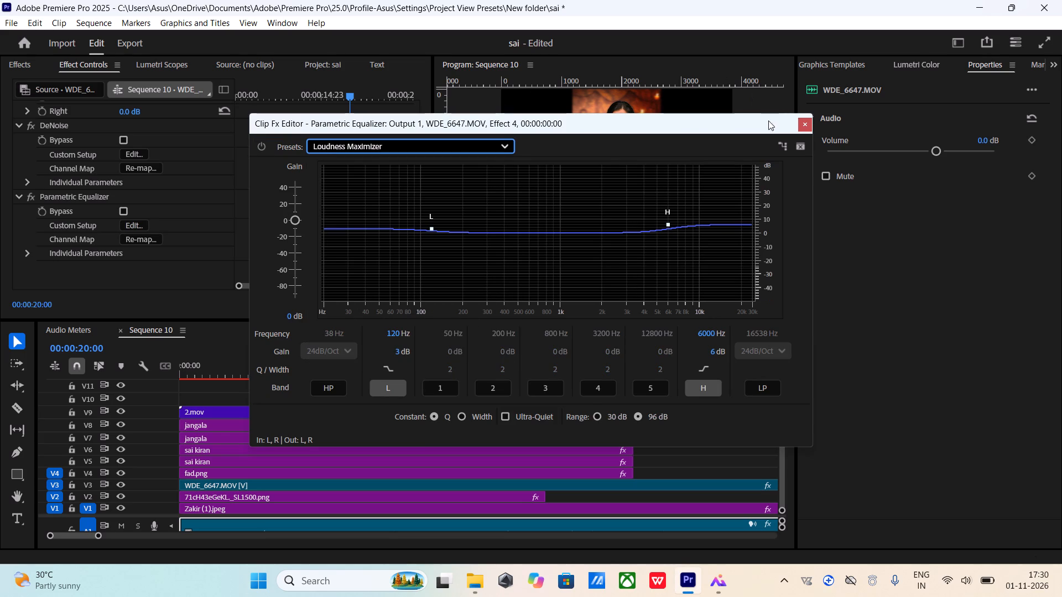
pyautogui.click(801, 122)
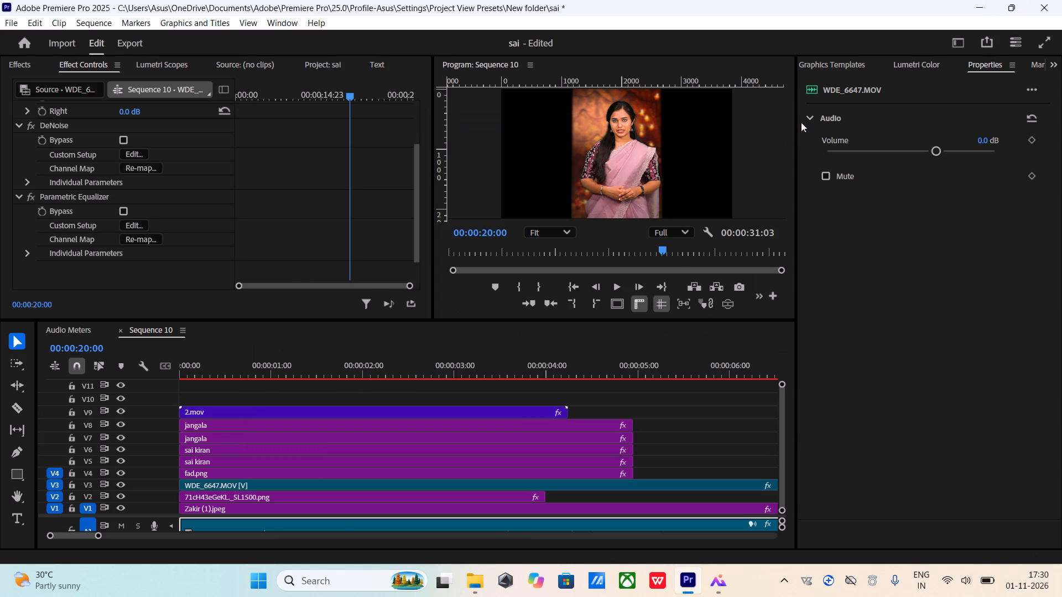
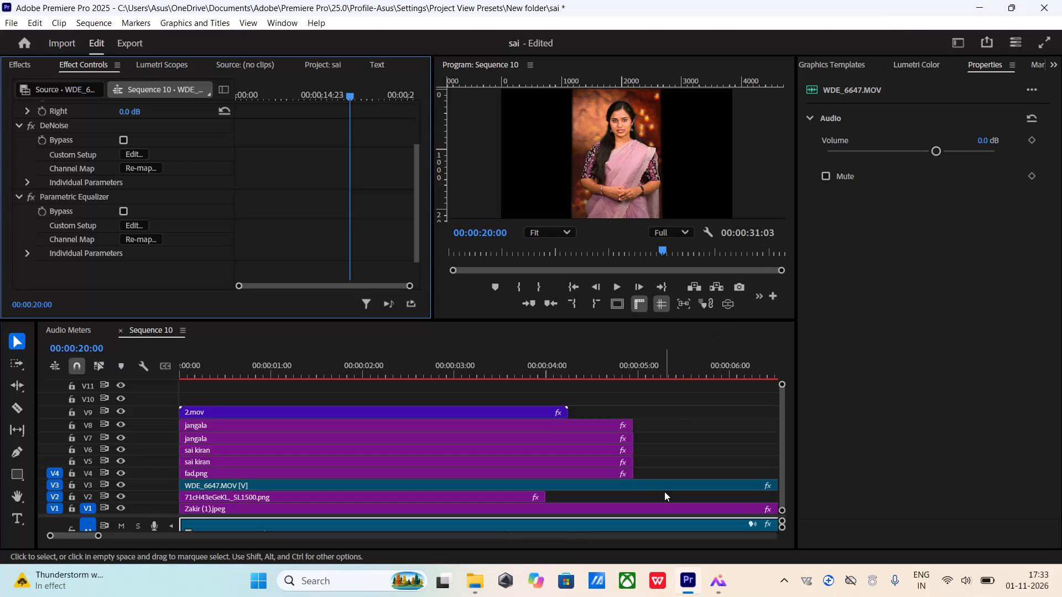
# Delete the Nested Sequence 10 clip from track V2 in the timeline.
pyautogui.hscroll(-6, 702, 422)
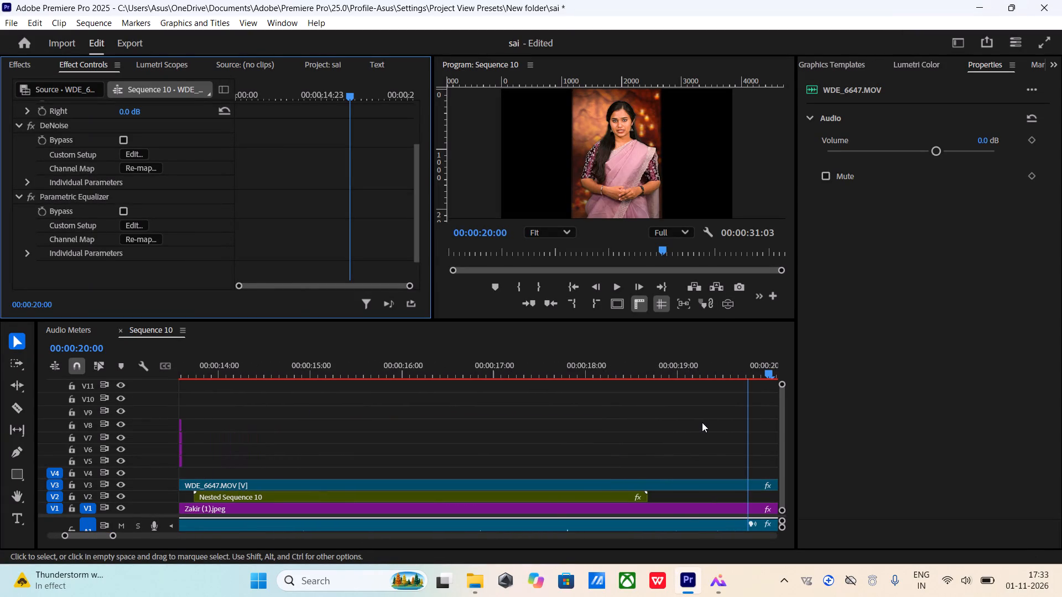
pyautogui.click(563, 491)
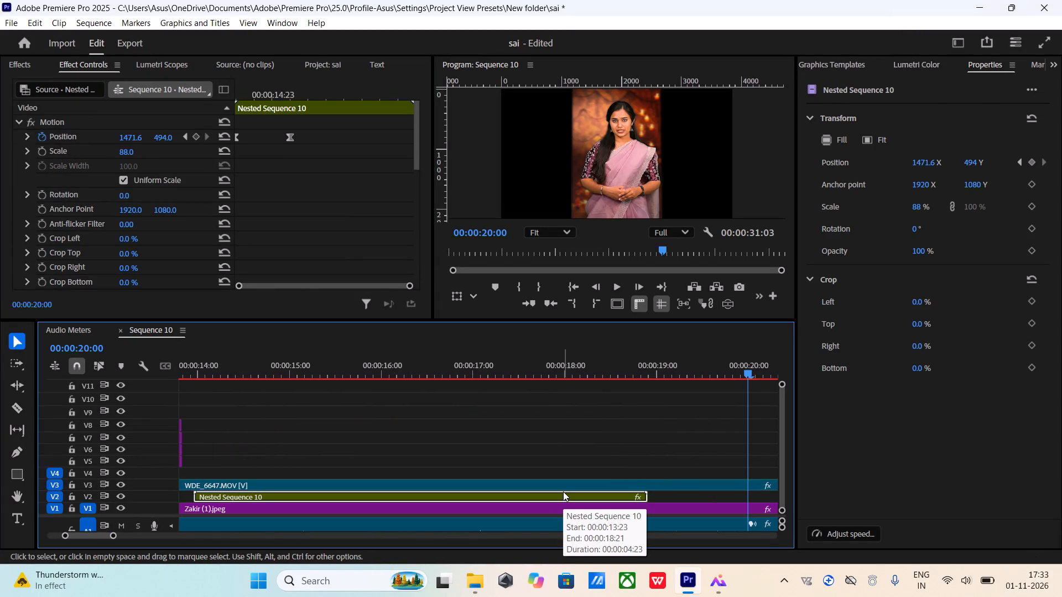
pyautogui.press('Delete')
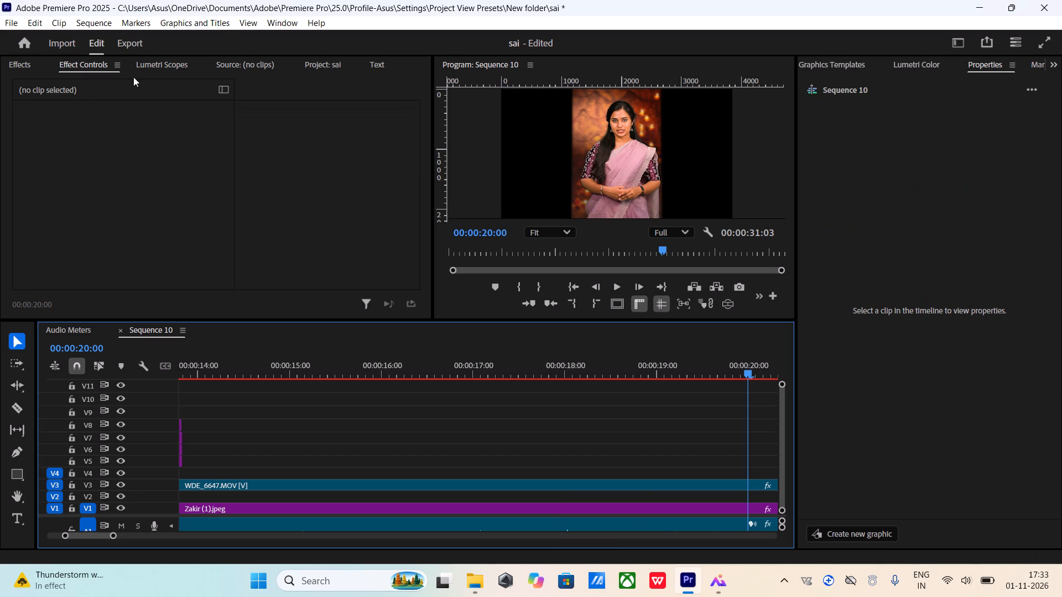
# Delete the Nested Sequence 13 and Nested Sequence 10 items from the project bin.
pyautogui.click(317, 67)
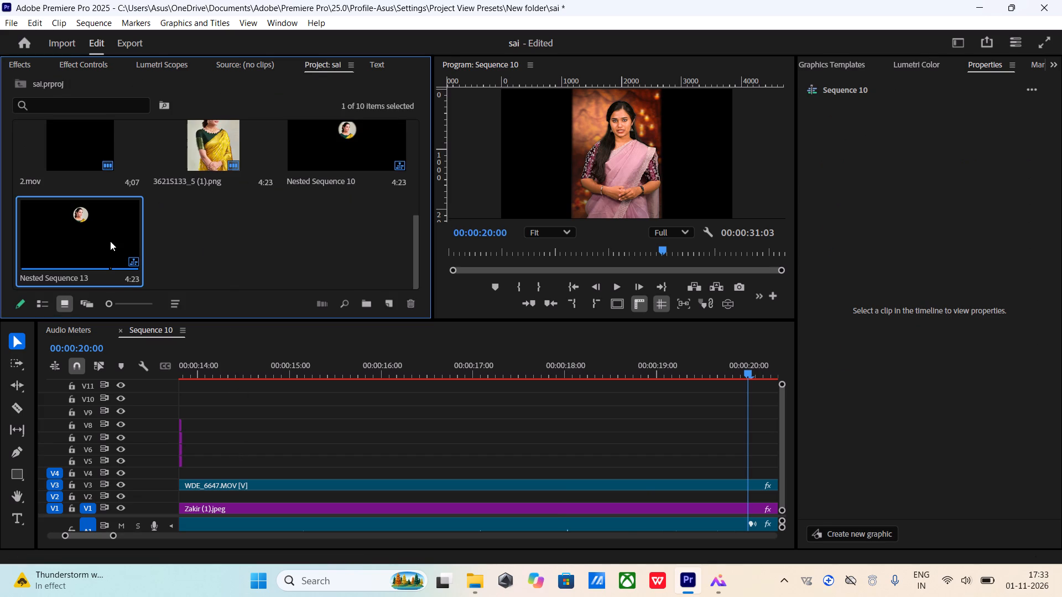
pyautogui.press('Delete')
pyautogui.click(332, 231)
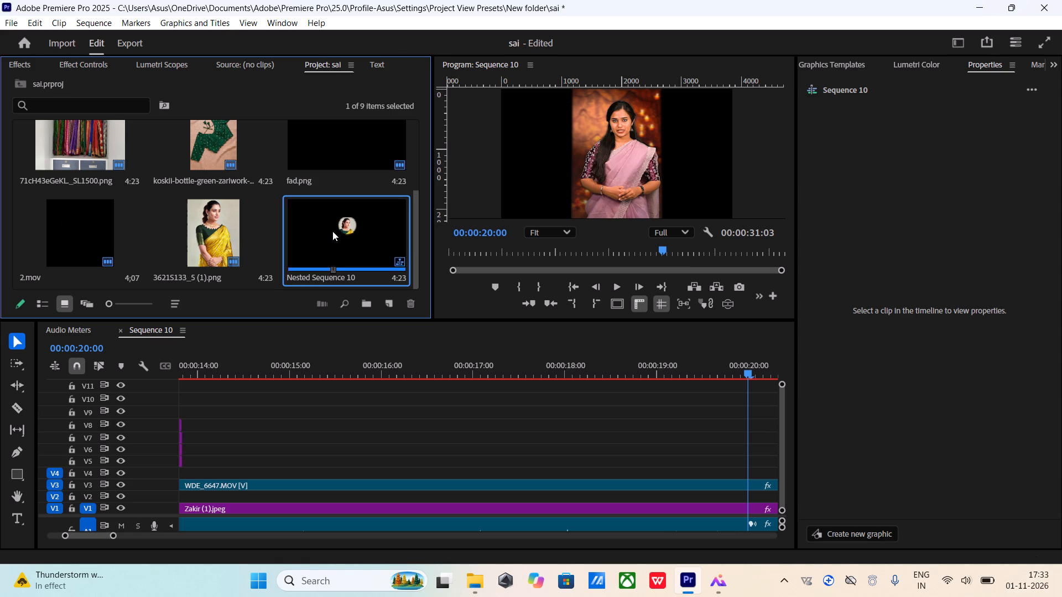
pyautogui.press('Pause')
pyautogui.press('Delete')
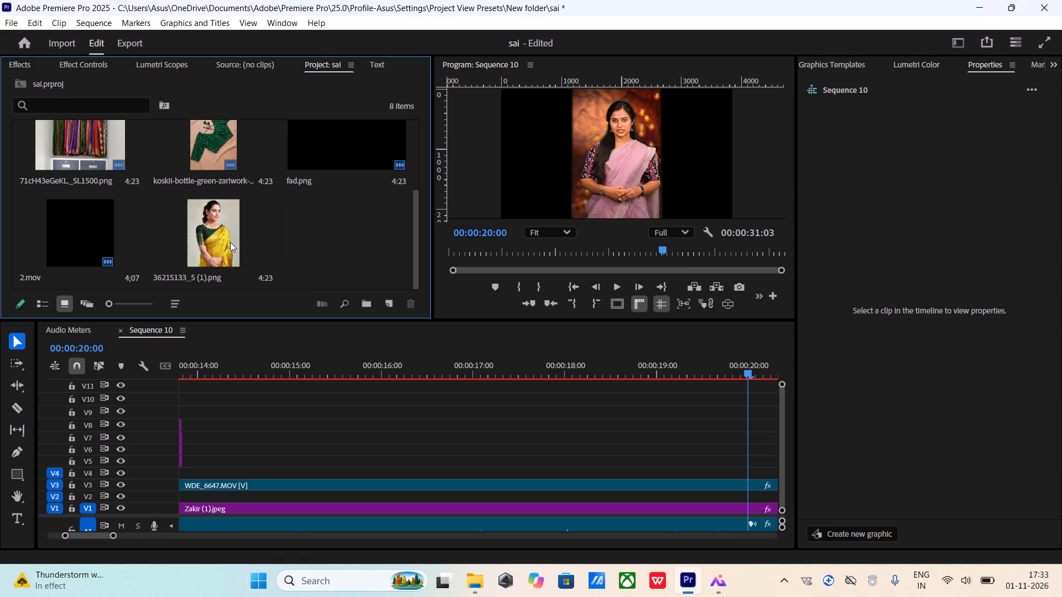
# Place the 36215133_5 (1).png image on track V4 above WDE_6647.MOV, starting just after 00:00:15:00.
pyautogui.click(227, 239)
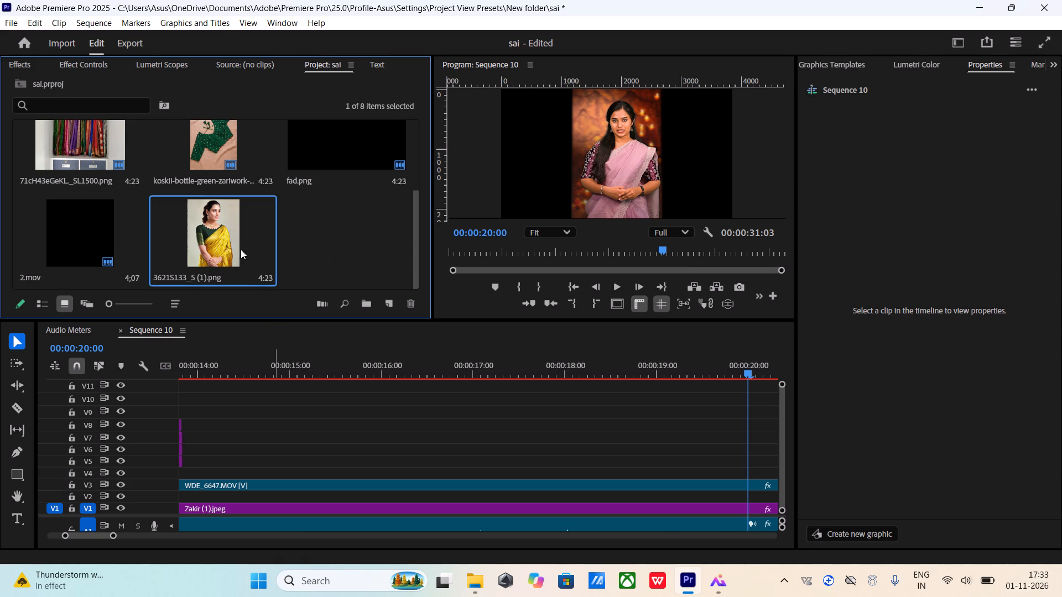
pyautogui.moveTo(236, 243); pyautogui.dragTo(358, 457)
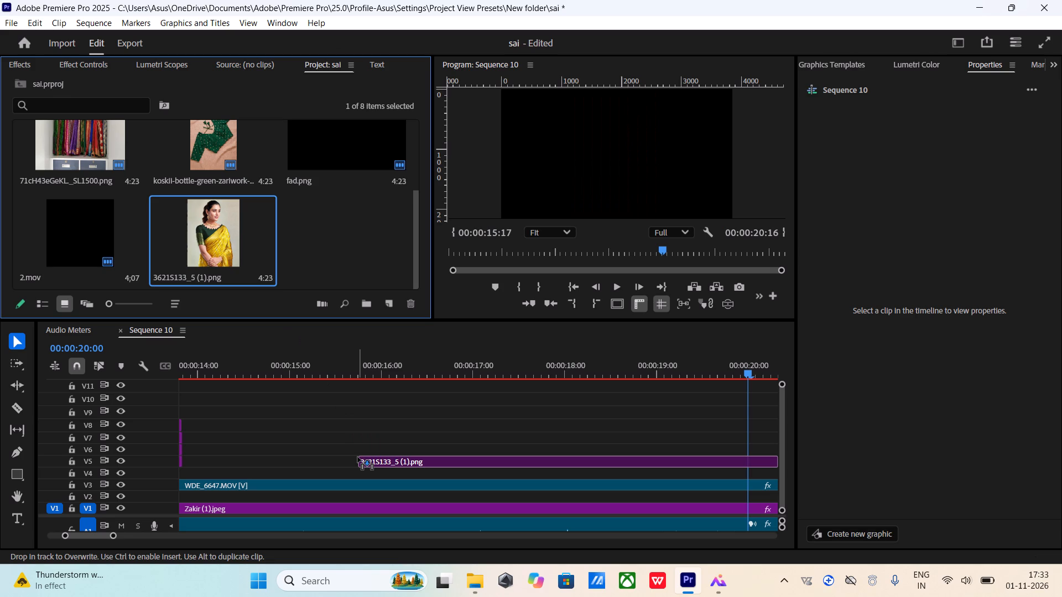
pyautogui.moveTo(358, 457); pyautogui.dragTo(303, 469)
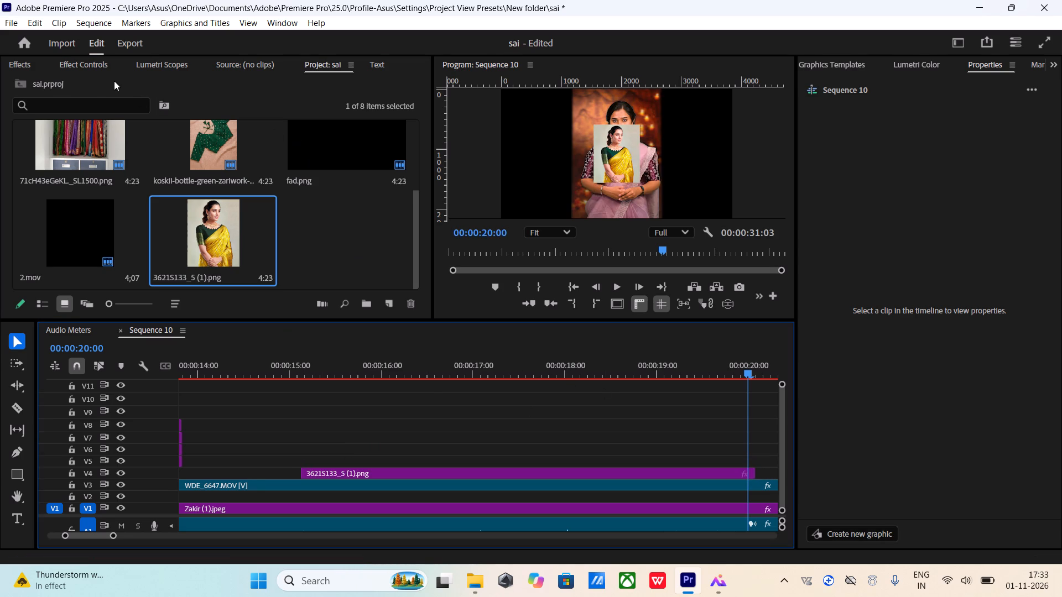
# Add an elliptical opacity mask to the 36215133_5 (1).png clip and shape it into a circle around the saree model's head.
pyautogui.click(91, 66)
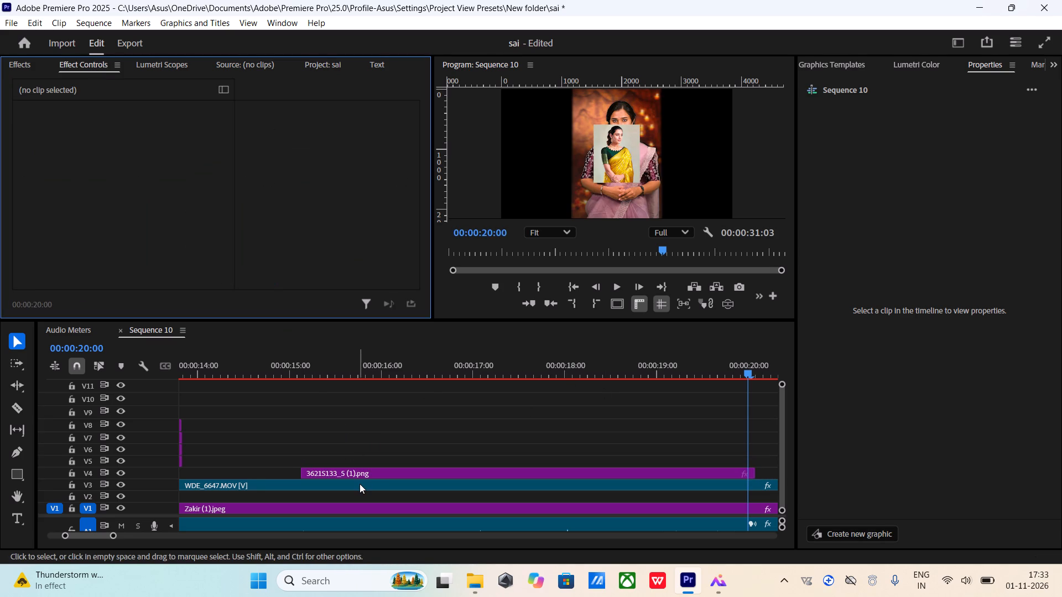
pyautogui.click(368, 472)
pyautogui.scroll(-2, 100, 223)
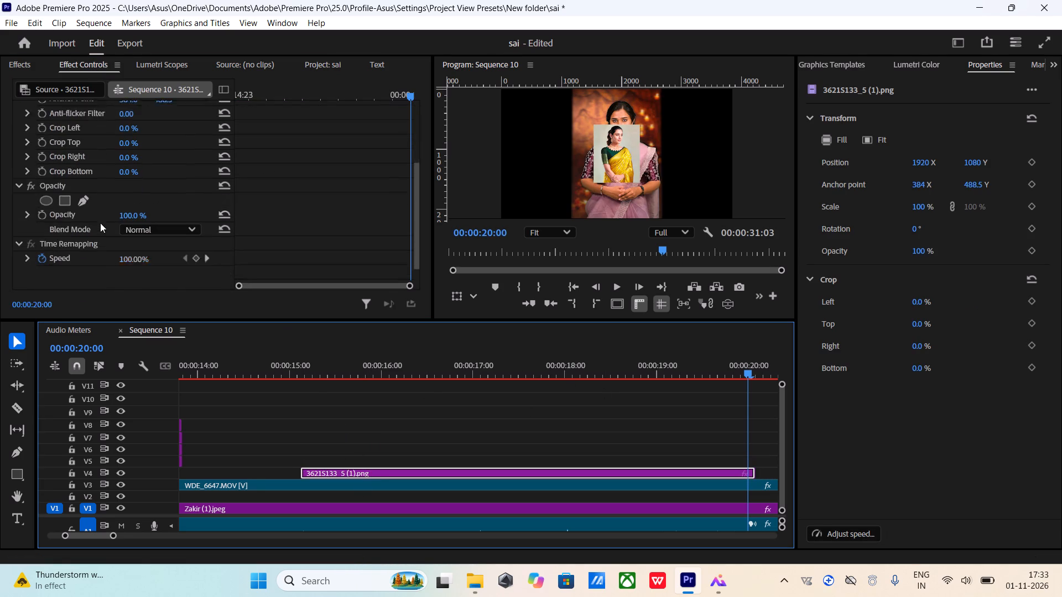
pyautogui.click(44, 178)
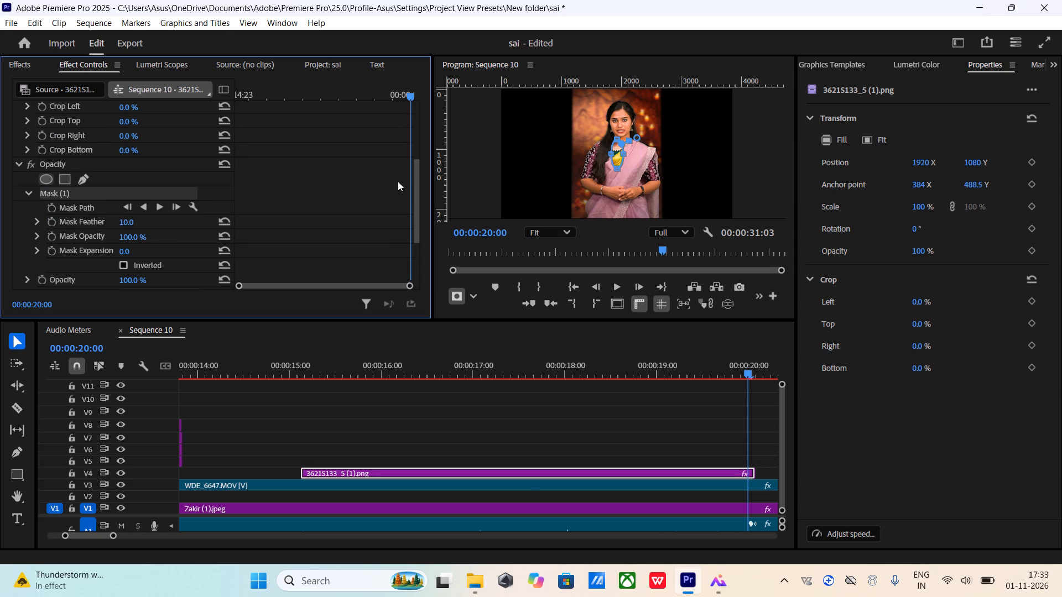
pyautogui.click(618, 158)
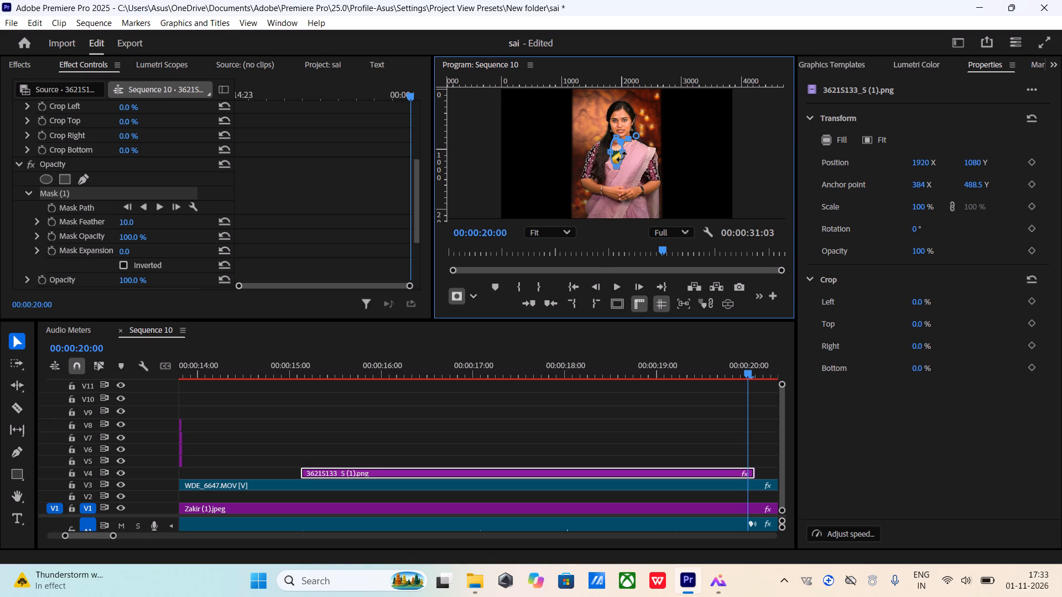
pyautogui.keyDown('shift'); pyautogui.moveTo(622, 152); pyautogui.dragTo(630, 161); pyautogui.keyUp('shift')
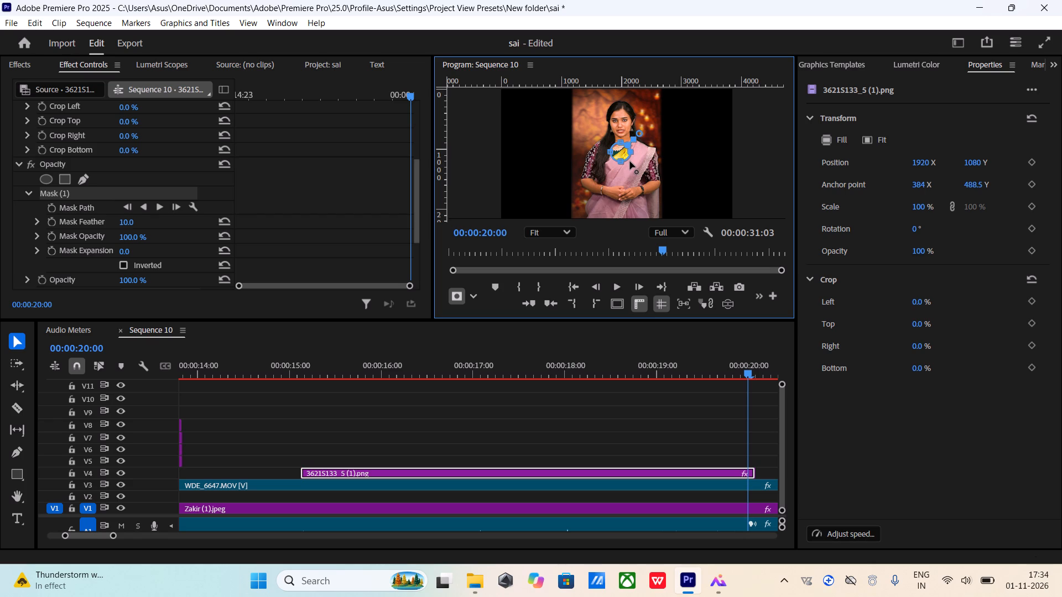
pyautogui.keyDown('shift'); pyautogui.moveTo(630, 161); pyautogui.dragTo(632, 161); pyautogui.keyUp('shift')
pyautogui.moveTo(624, 153); pyautogui.dragTo(621, 142)
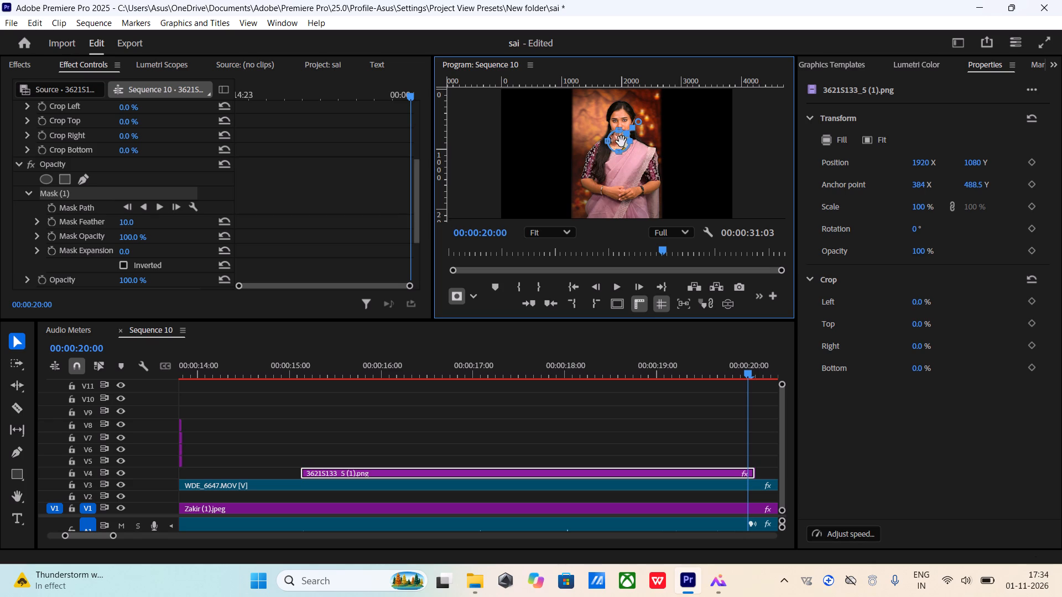
pyautogui.moveTo(621, 142); pyautogui.dragTo(621, 112)
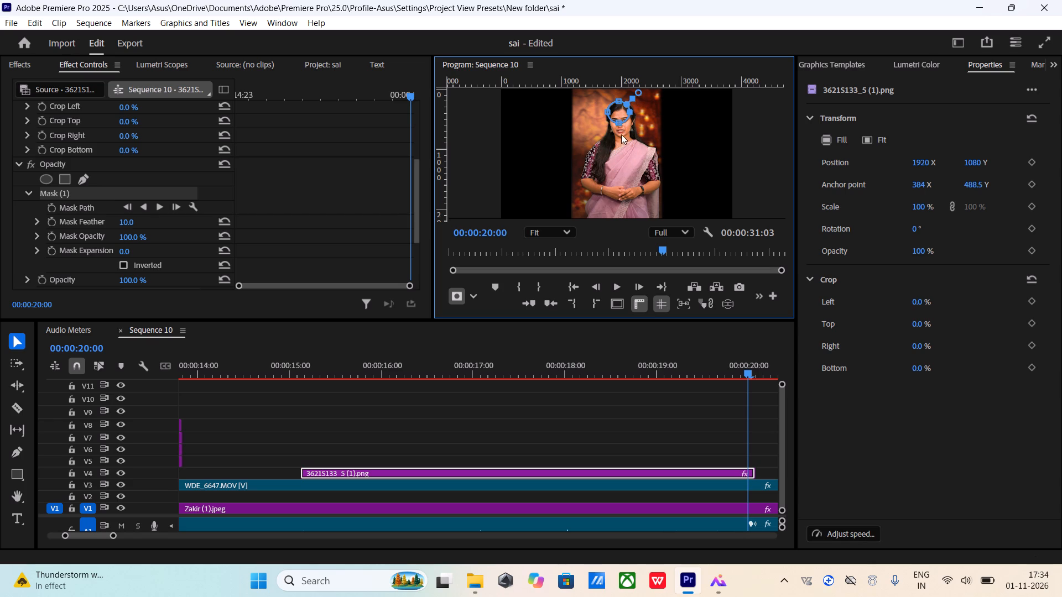
pyautogui.moveTo(620, 112); pyautogui.dragTo(620, 137)
pyautogui.keyDown('shift'); pyautogui.click(629, 137); pyautogui.keyUp('shift')
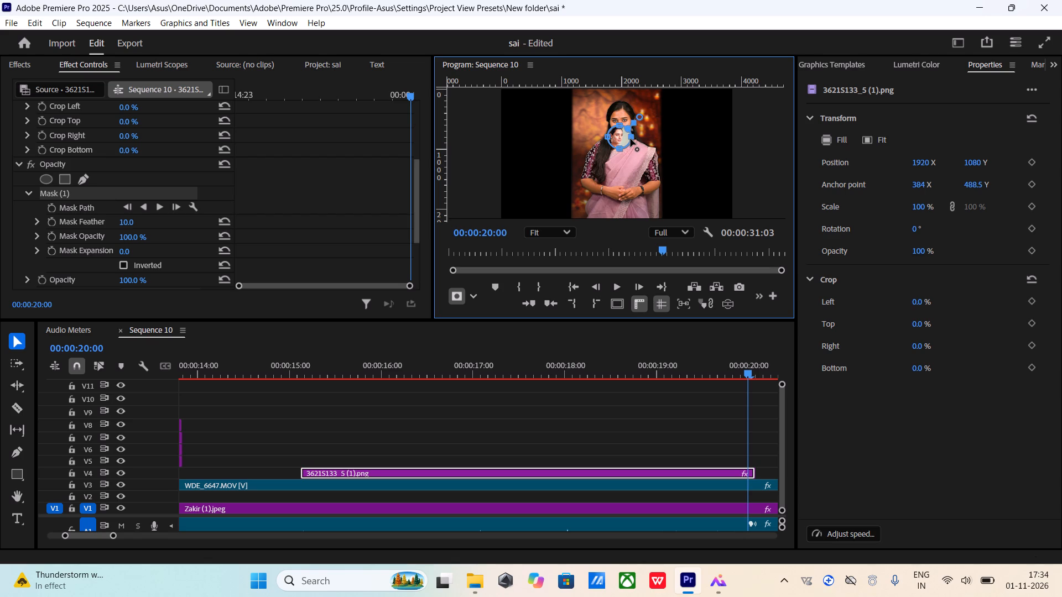
pyautogui.click(626, 137)
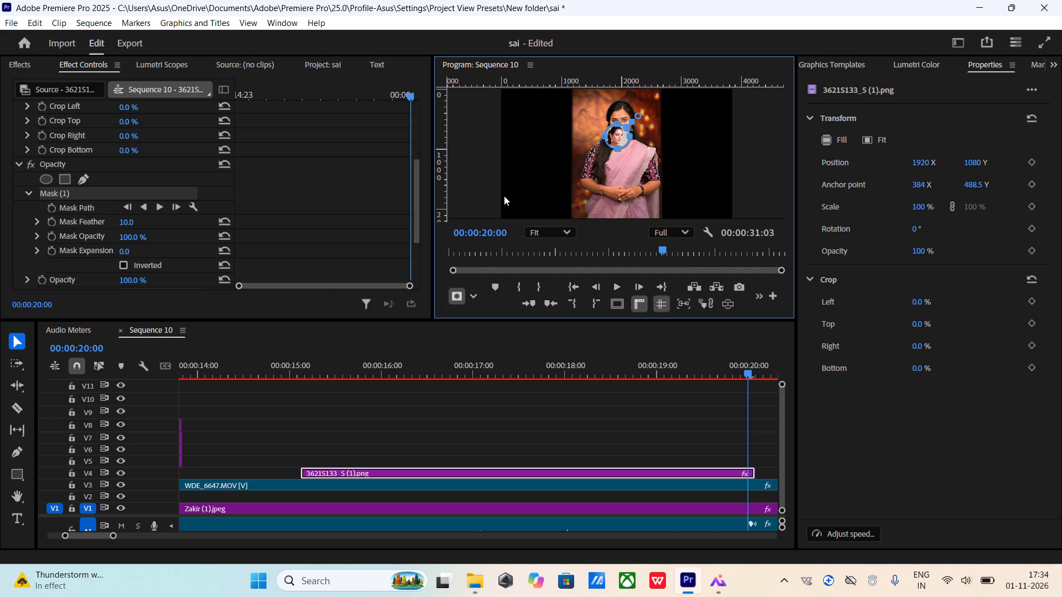
# Set the mask feather to 0 and fine-tune the circular mask's position around the model's head.
pyautogui.moveTo(131, 222); pyautogui.dragTo(118, 224)
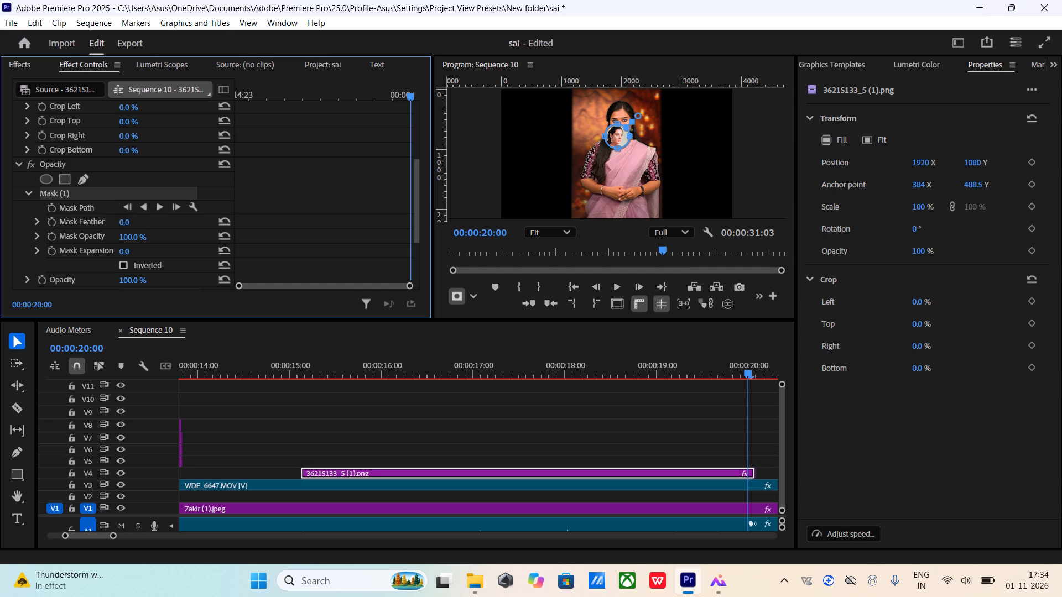
pyautogui.moveTo(118, 224); pyautogui.dragTo(27, 259)
pyautogui.click(619, 135)
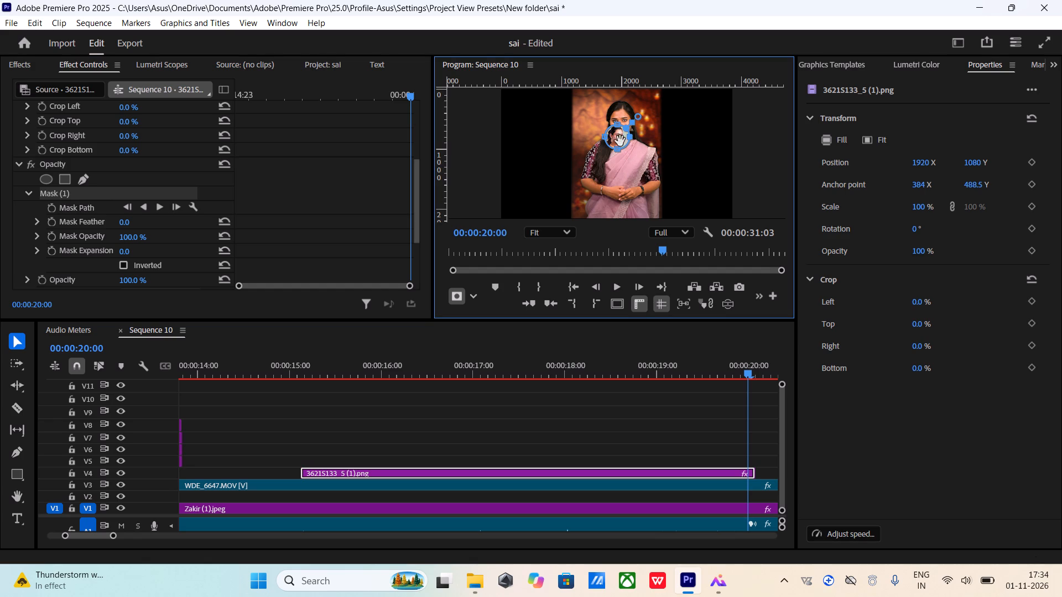
pyautogui.click(618, 139)
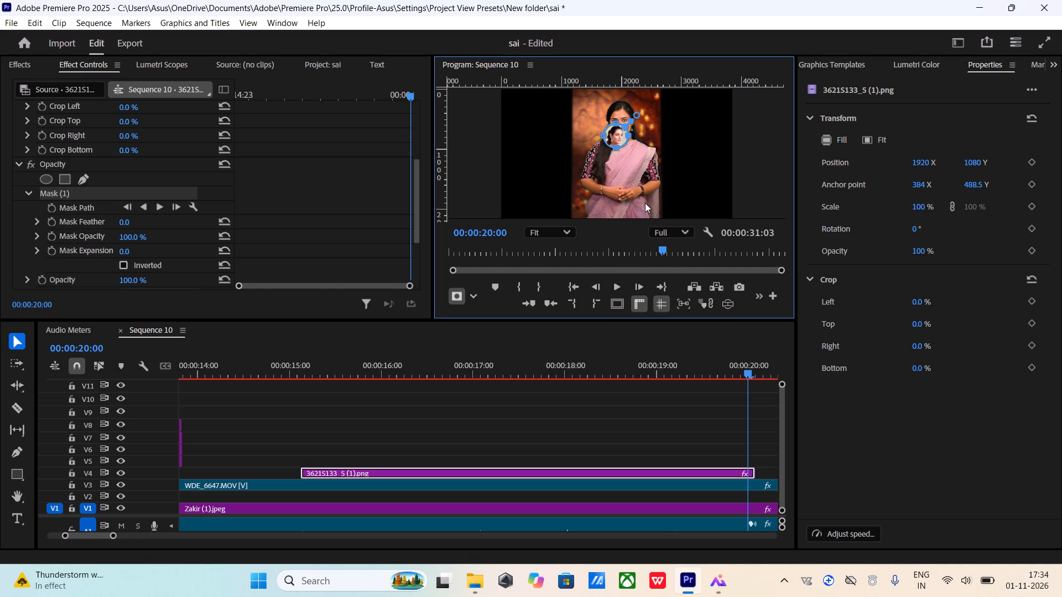
# Nest the masked 36215133_5 (1).png clip on V4, keeping the suggested sequence name.
pyautogui.rightClick(382, 466)
pyautogui.rightClick(382, 466)
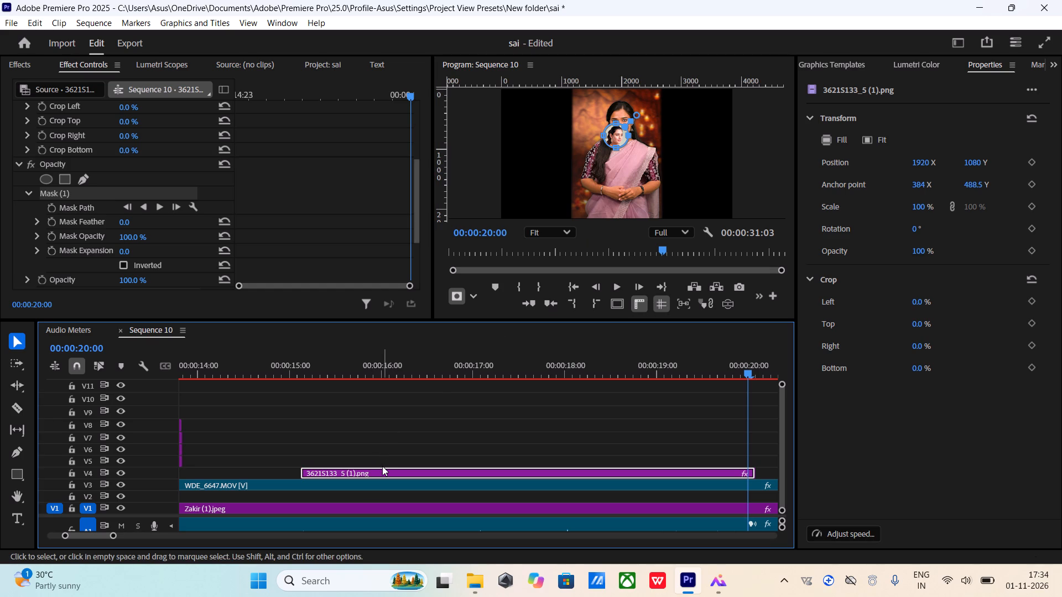
pyautogui.rightClick(382, 466)
pyautogui.rightClick(397, 474)
pyautogui.click(462, 336)
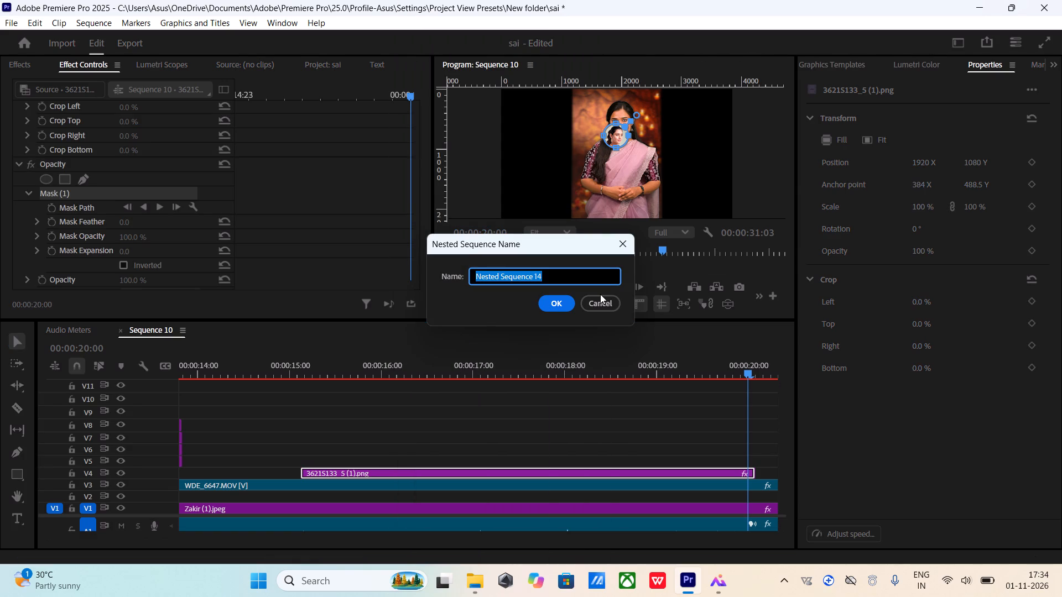
pyautogui.click(568, 303)
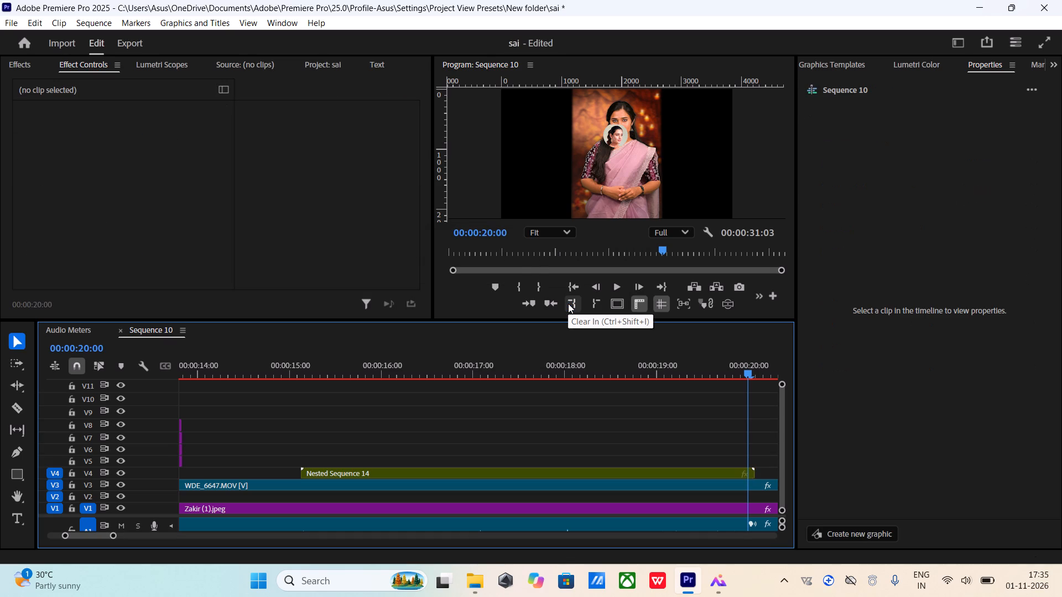
# Paste the copied Paint Bucket effect onto the Nested Sequence 14 clip on V4.
pyautogui.click(21, 69)
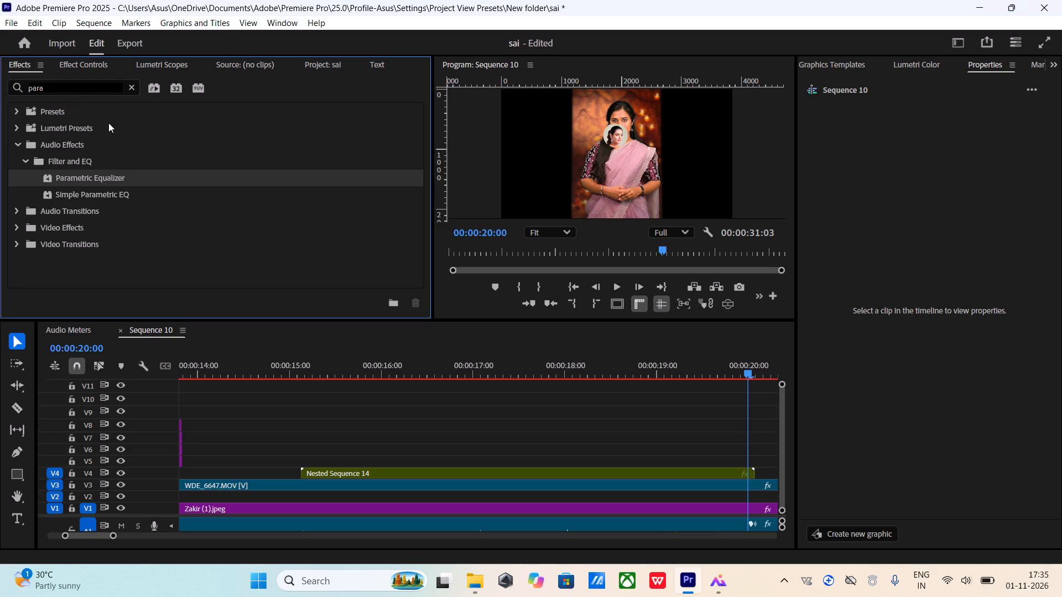
pyautogui.click(95, 55)
pyautogui.click(92, 61)
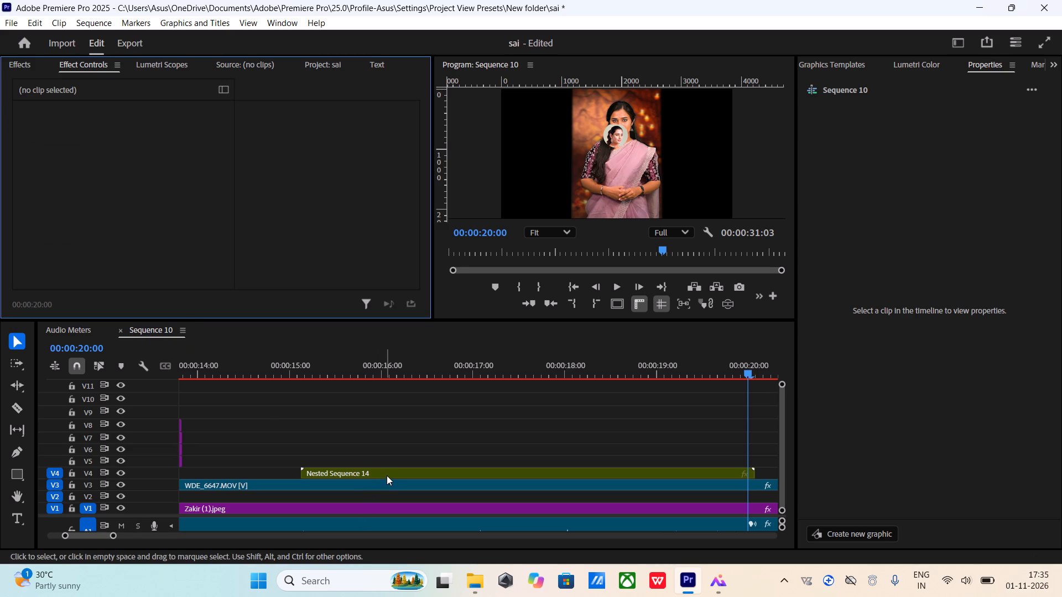
pyautogui.click(378, 487)
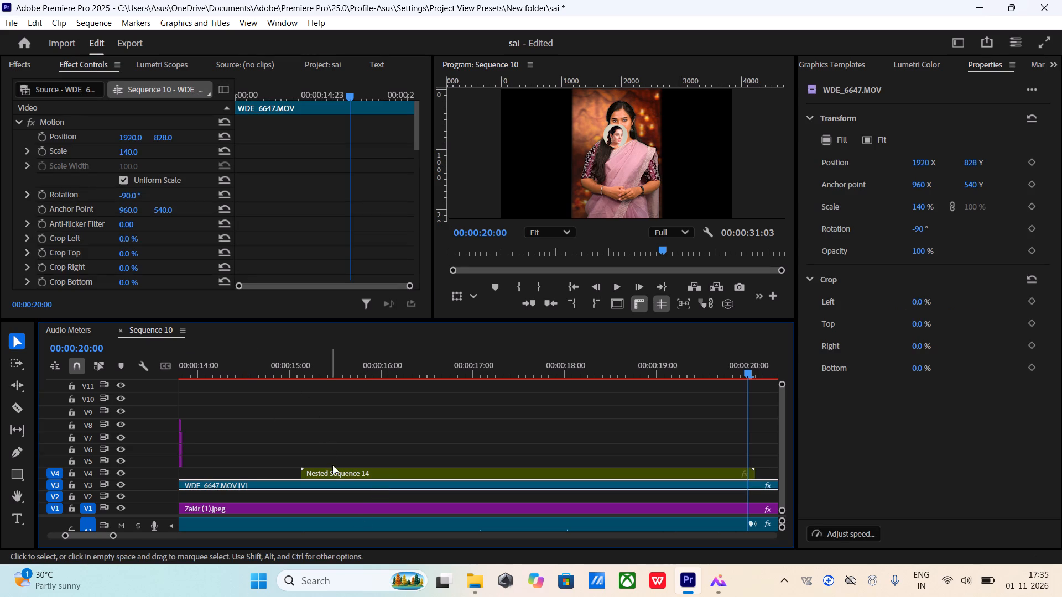
pyautogui.click(333, 472)
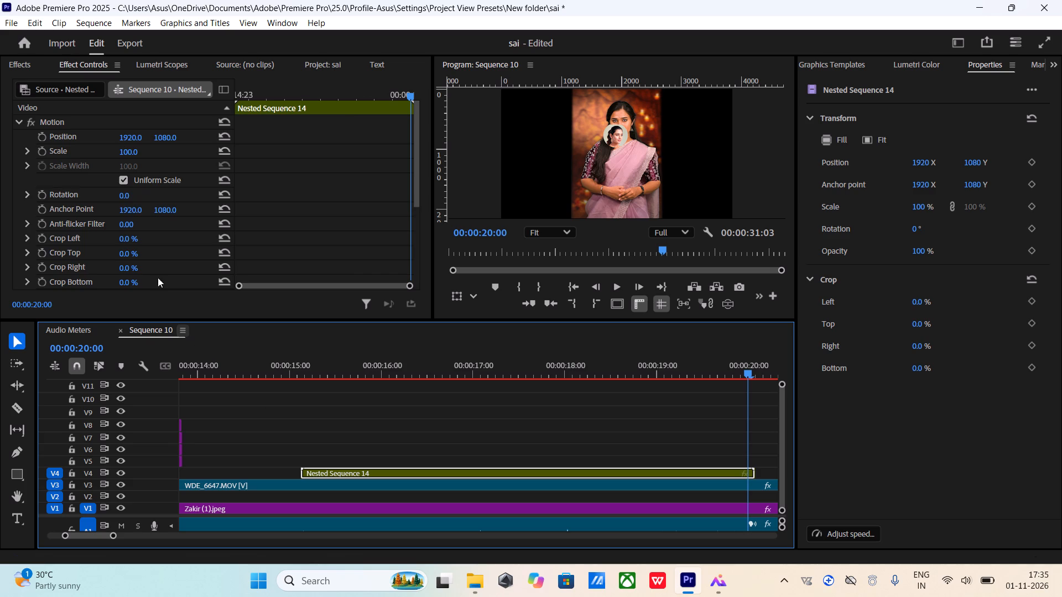
pyautogui.scroll(-3, 162, 268)
pyautogui.rightClick(149, 268)
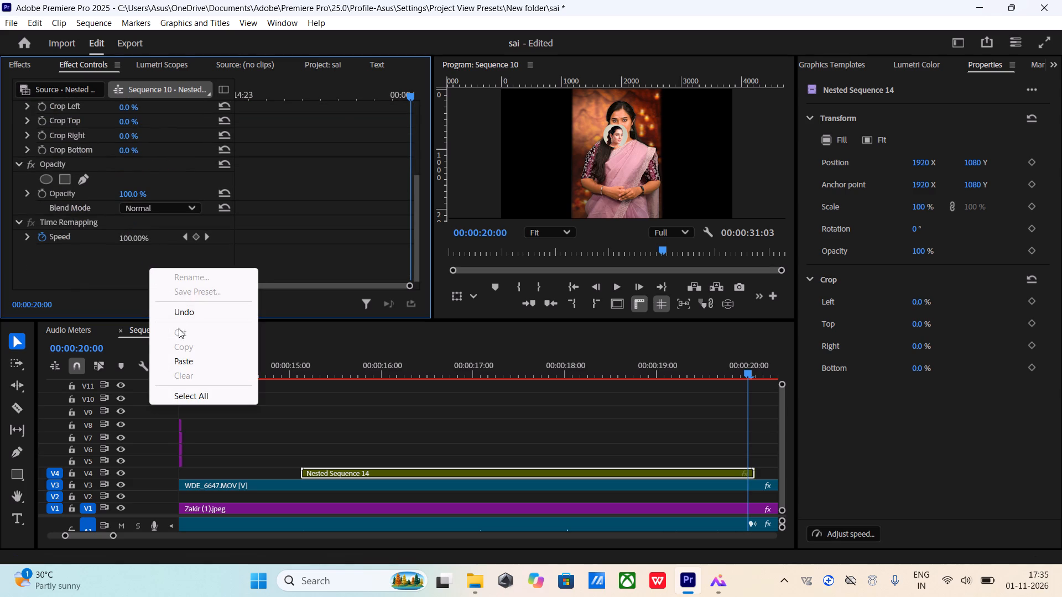
pyautogui.click(179, 357)
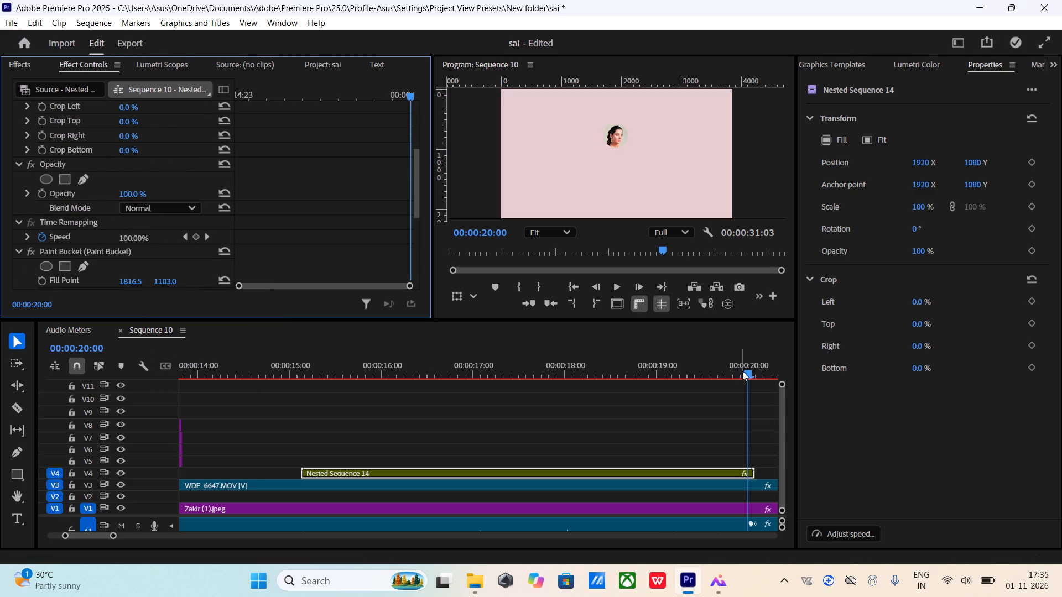
# Change the Paint Bucket effect's Stroke option to Stroke on the Nested Sequence 14 clip.
pyautogui.moveTo(744, 371); pyautogui.dragTo(308, 485)
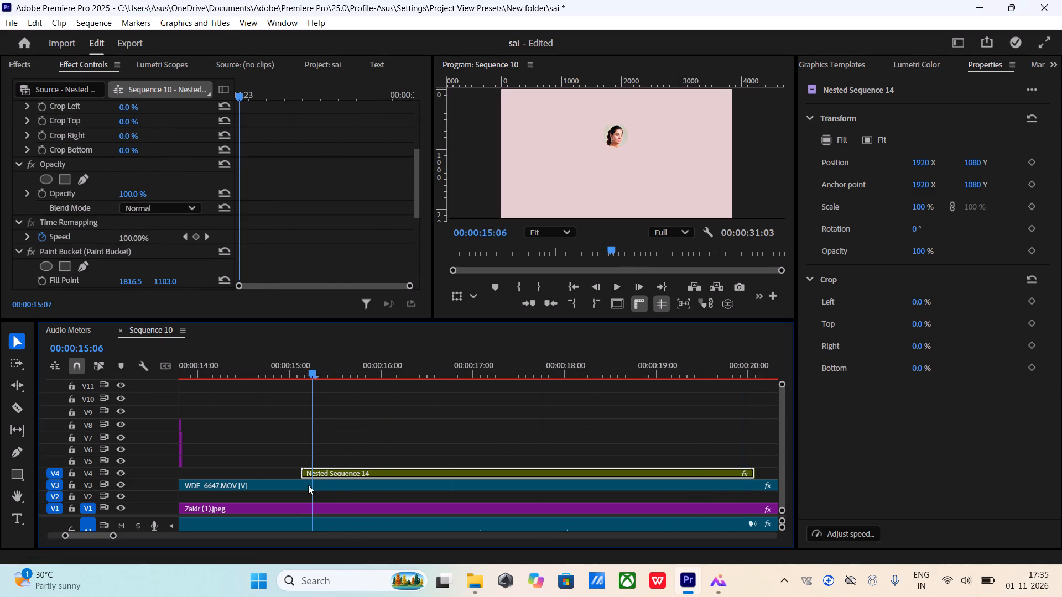
pyautogui.moveTo(308, 485); pyautogui.dragTo(284, 502)
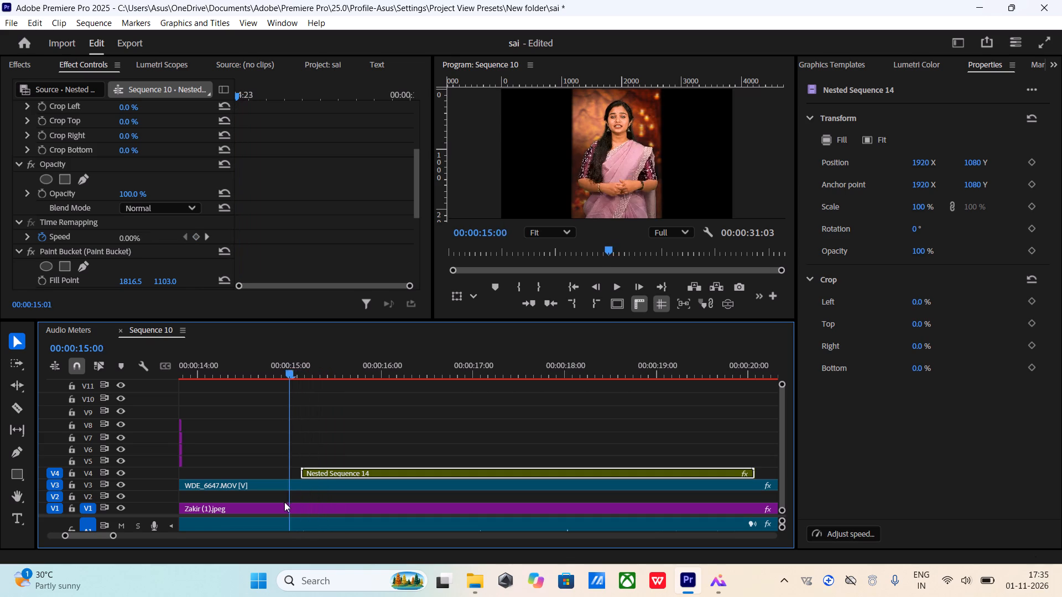
pyautogui.moveTo(284, 502); pyautogui.dragTo(288, 501)
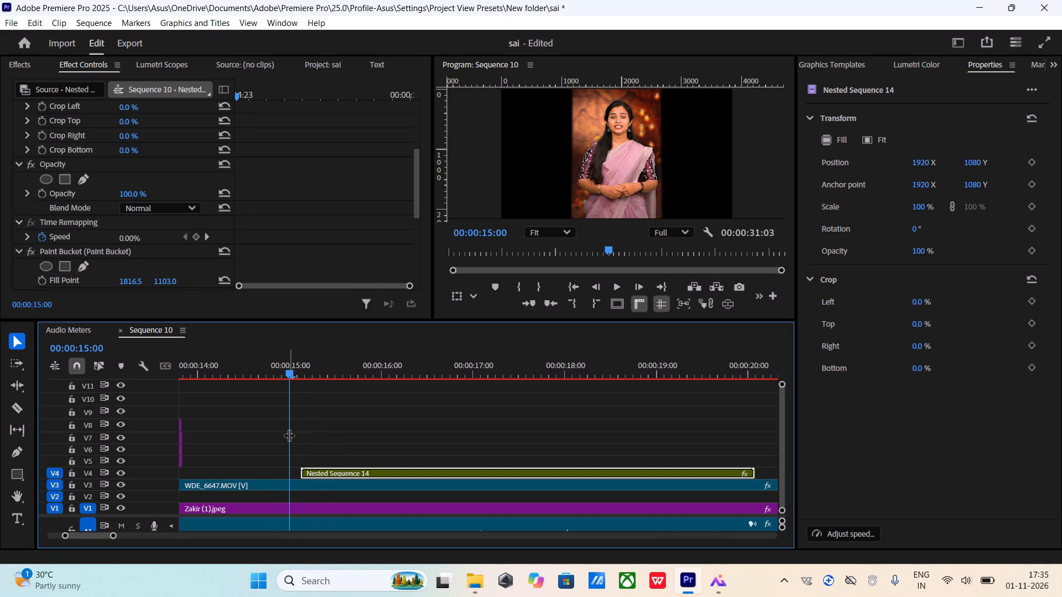
pyautogui.scroll(-1, 171, 269)
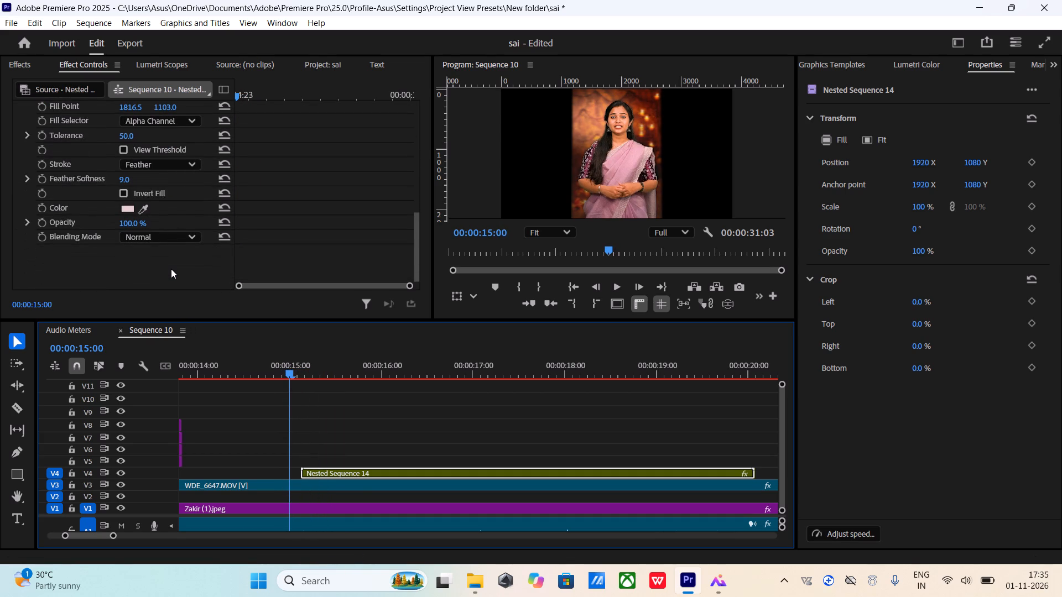
pyautogui.click(189, 202)
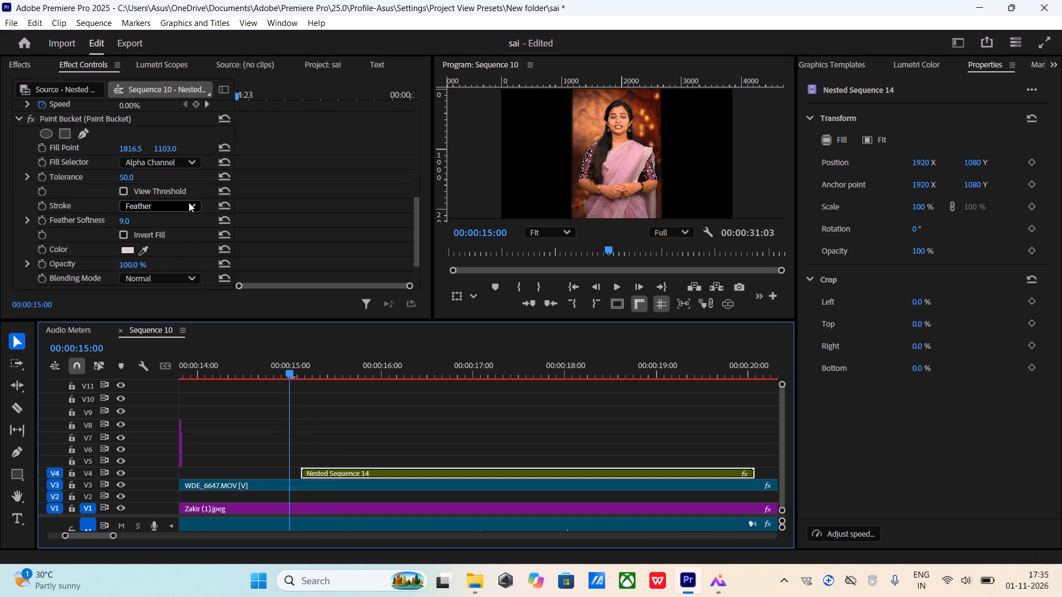
pyautogui.click(189, 202)
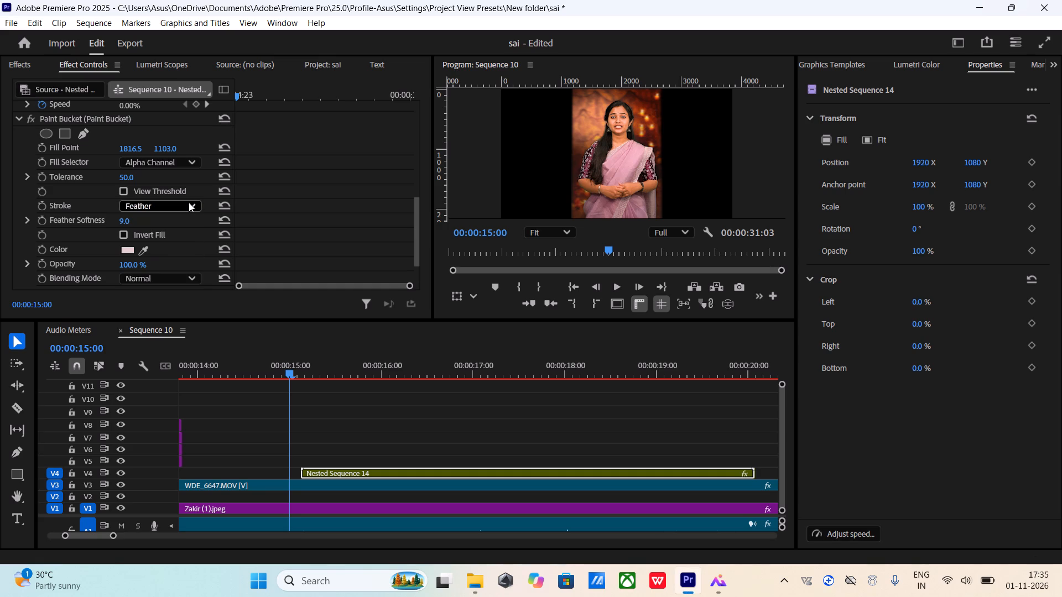
pyautogui.click(188, 208)
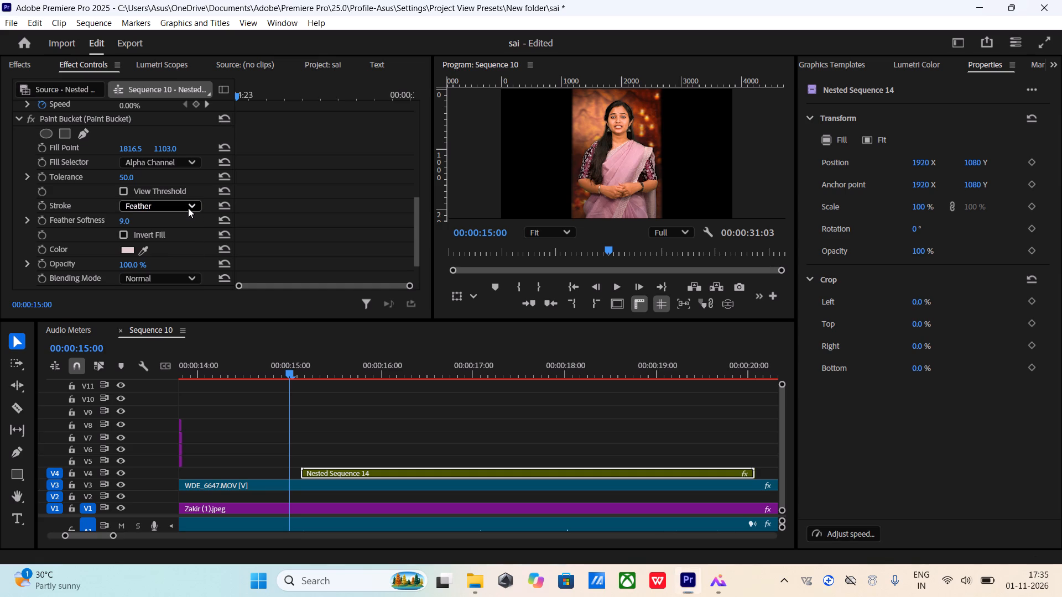
pyautogui.click(188, 208)
pyautogui.click(188, 208)
pyautogui.click(188, 203)
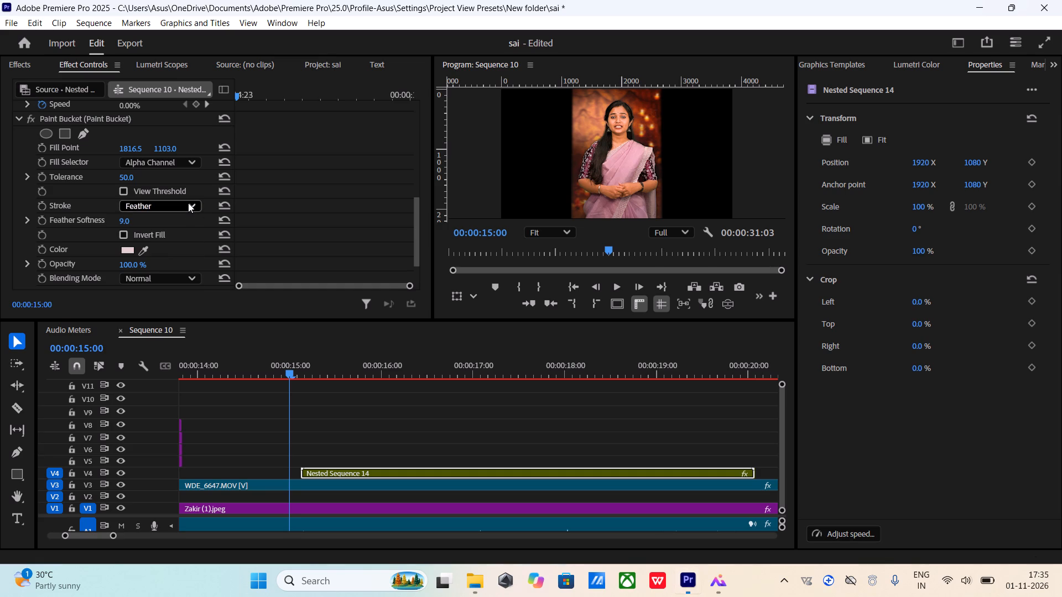
pyautogui.click(189, 205)
pyautogui.click(196, 202)
pyautogui.click(196, 202)
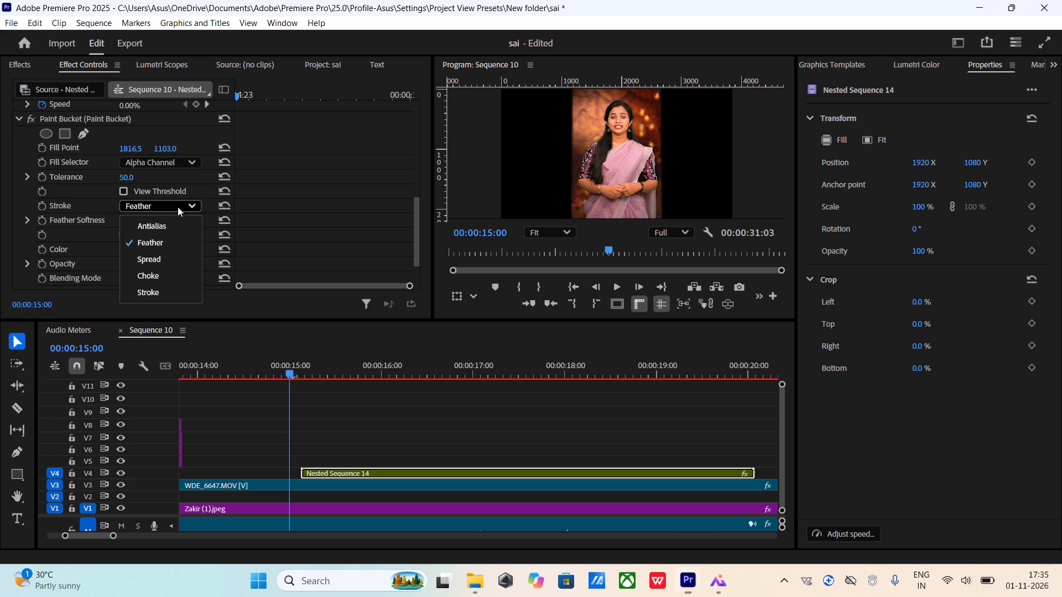
pyautogui.click(178, 207)
pyautogui.click(178, 207)
pyautogui.click(158, 297)
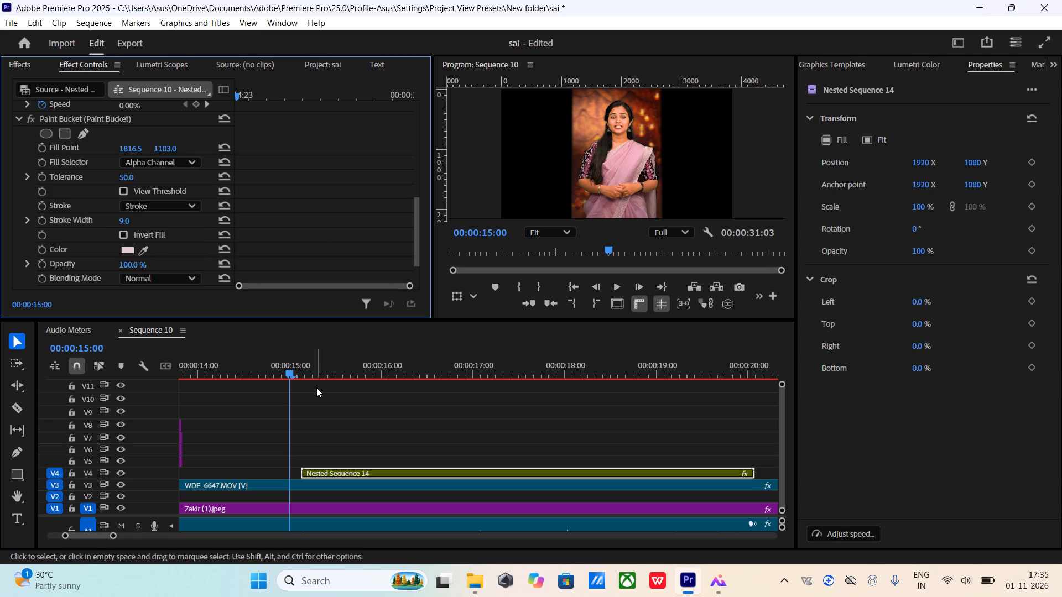
# Reposition the circular Nested Sequence 14 overlay slightly lower over the presenter, at about 1931.5, 1126.
pyautogui.moveTo(291, 380); pyautogui.dragTo(290, 375)
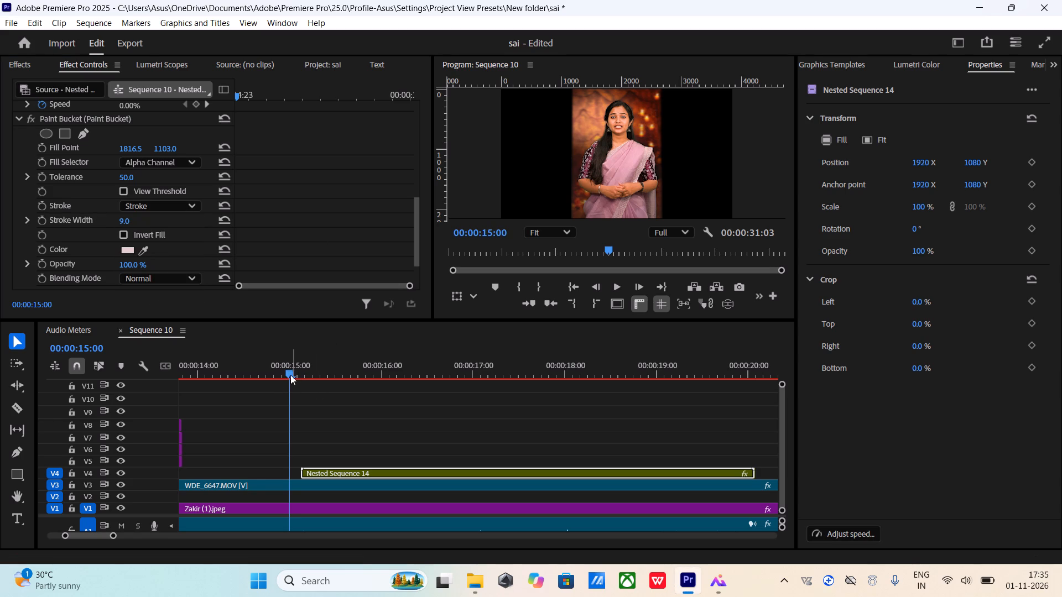
pyautogui.moveTo(290, 375); pyautogui.dragTo(322, 382)
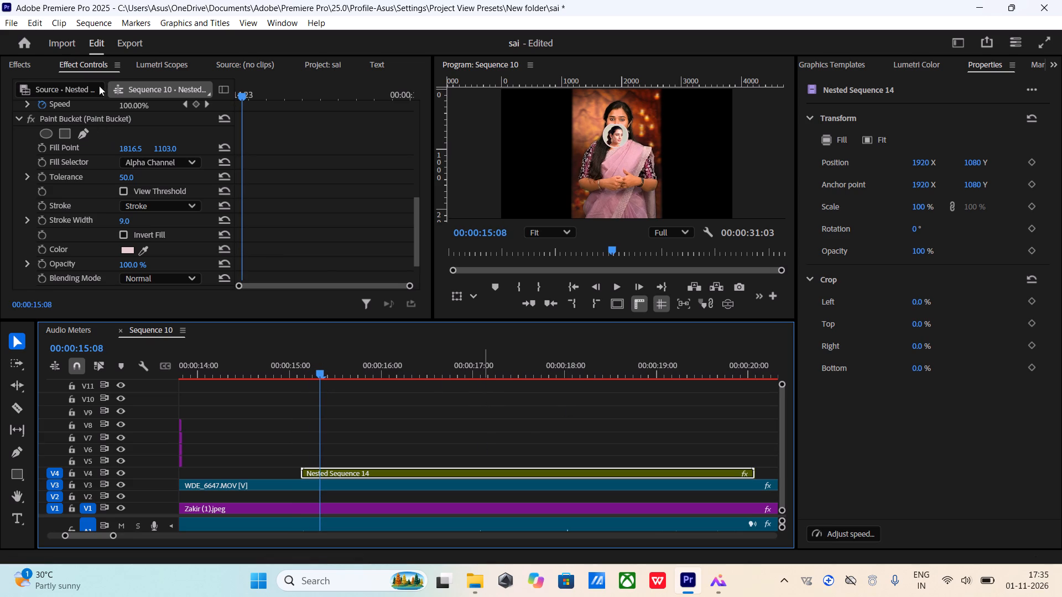
pyautogui.scroll(9, 88, 149)
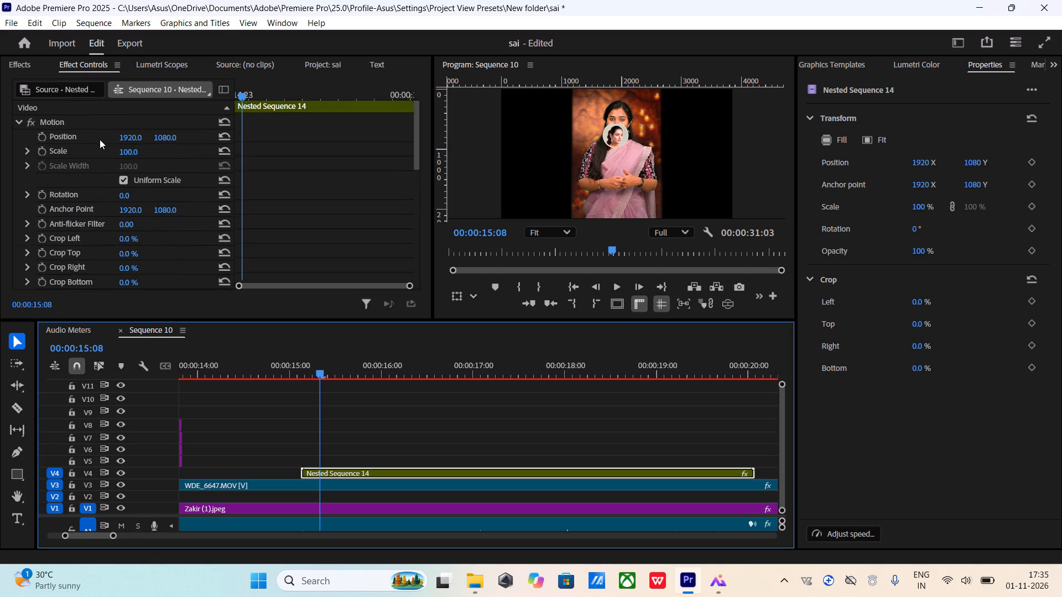
pyautogui.click(110, 122)
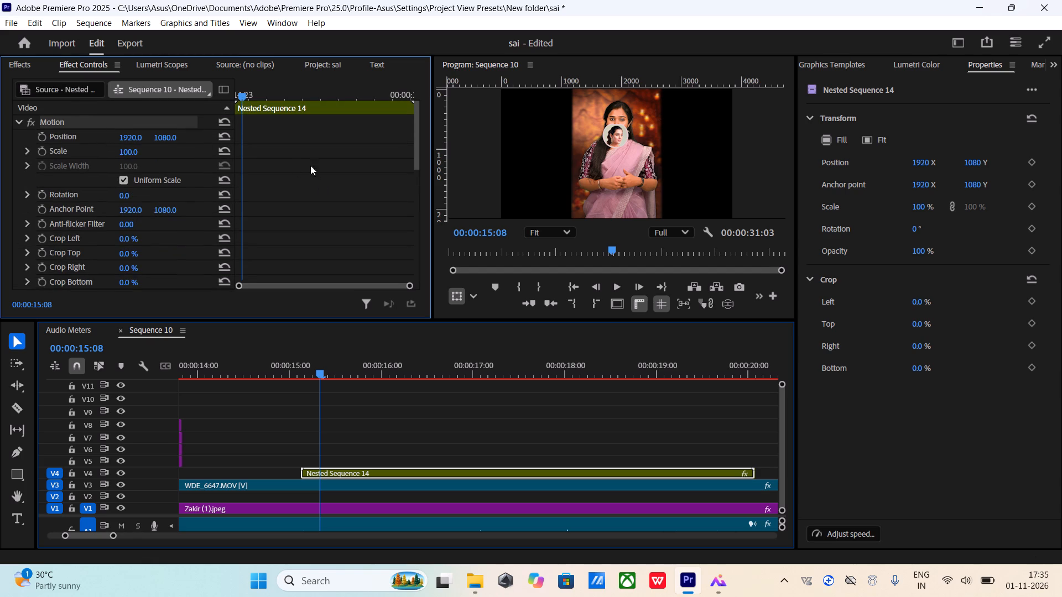
pyautogui.moveTo(613, 147); pyautogui.dragTo(581, 137)
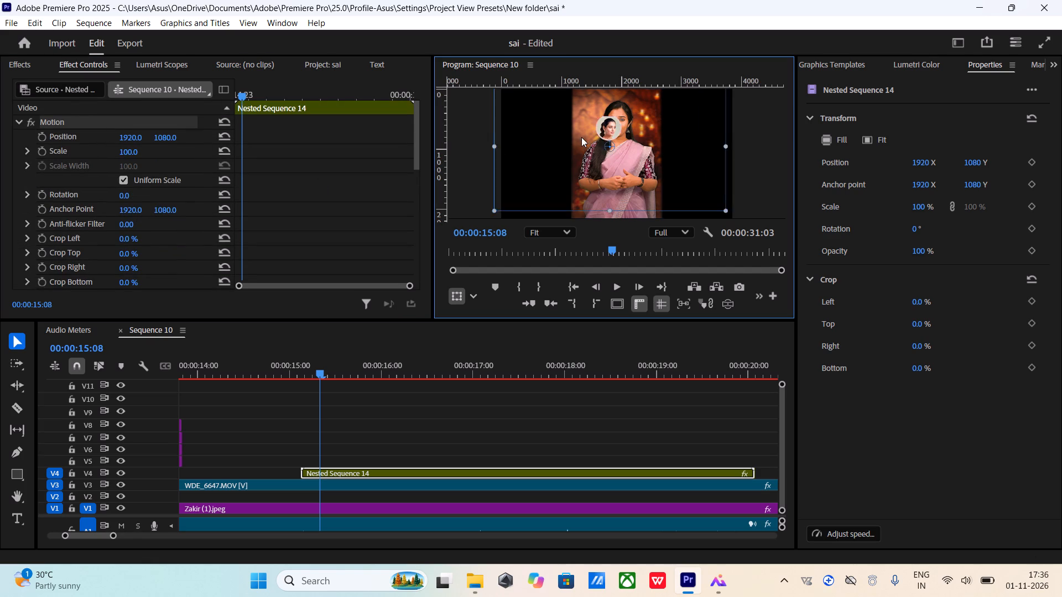
pyautogui.moveTo(581, 137); pyautogui.dragTo(617, 156)
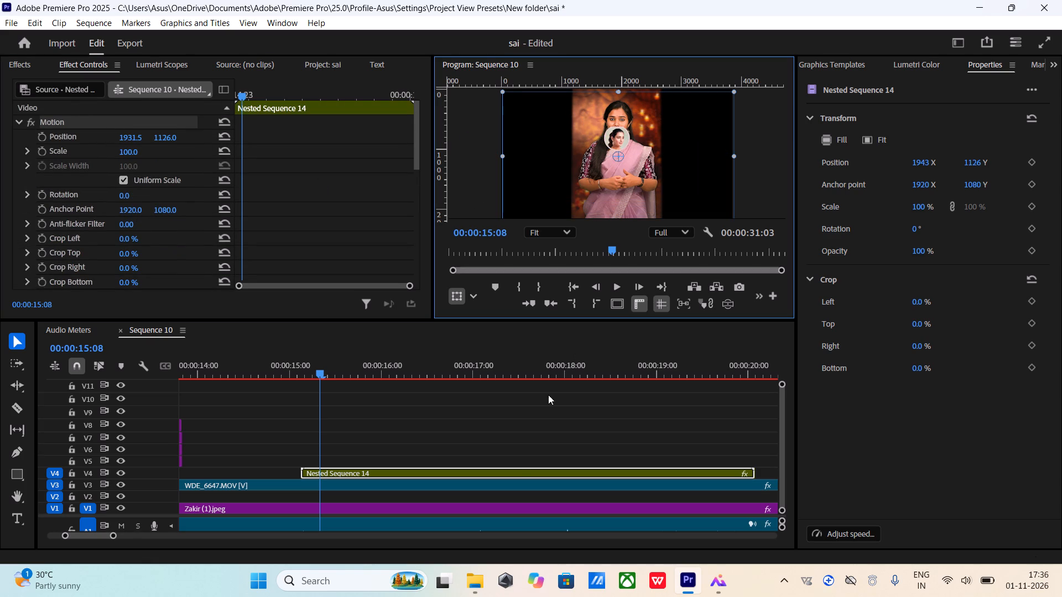
# Move the Nested Sequence 14 clip from V4 down to V2, beneath WDE_6647.MOV, keeping its timing.
pyautogui.moveTo(514, 468); pyautogui.dragTo(514, 488)
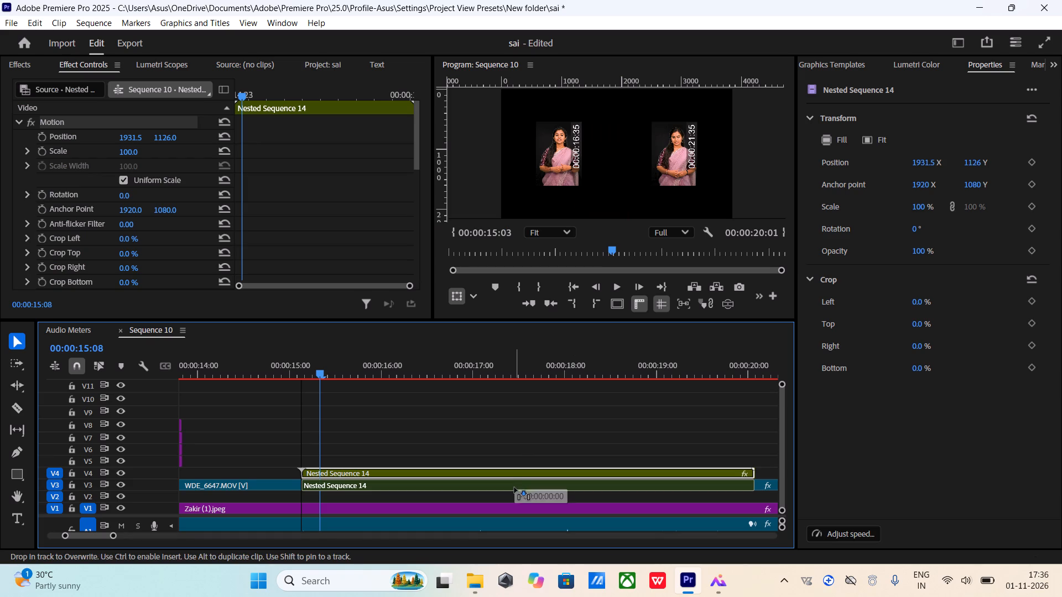
pyautogui.moveTo(514, 488); pyautogui.dragTo(516, 496)
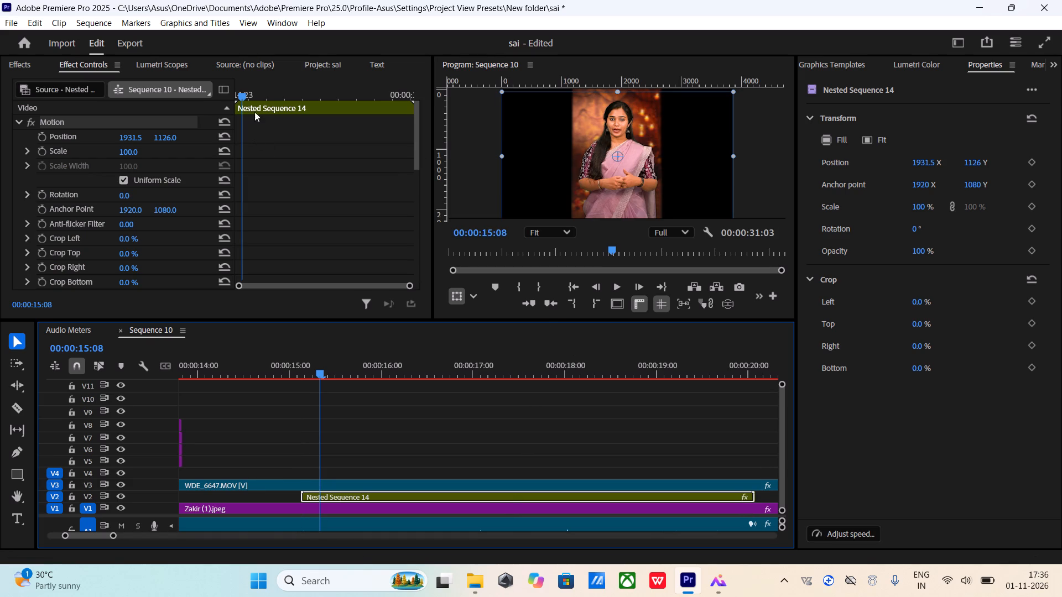
# Enable Position keyframing on Nested Sequence 14 and place the first keyframe at the clip's start.
pyautogui.moveTo(238, 96); pyautogui.dragTo(274, 104)
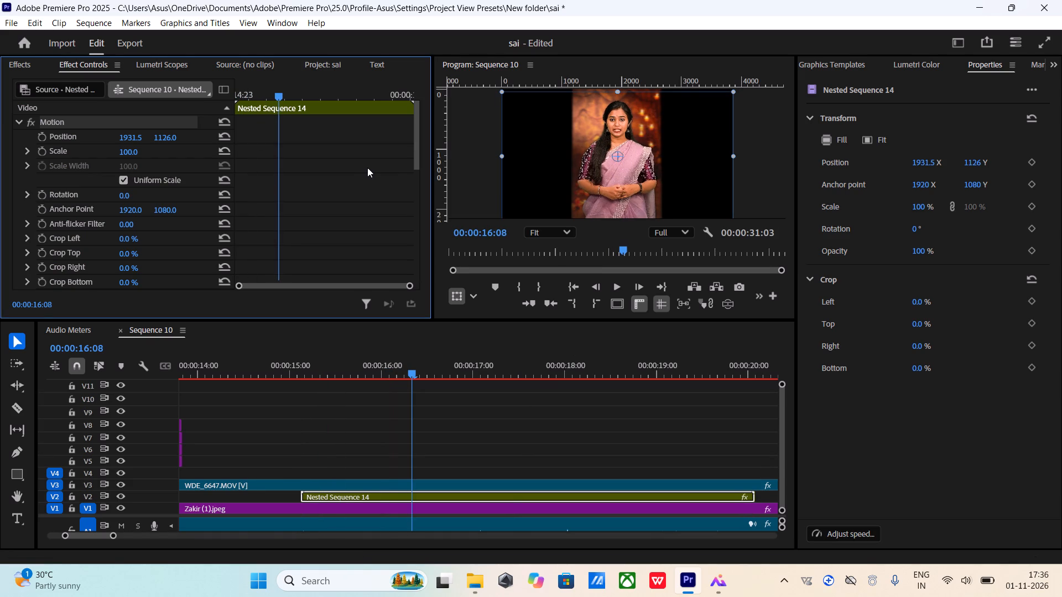
pyautogui.click(39, 133)
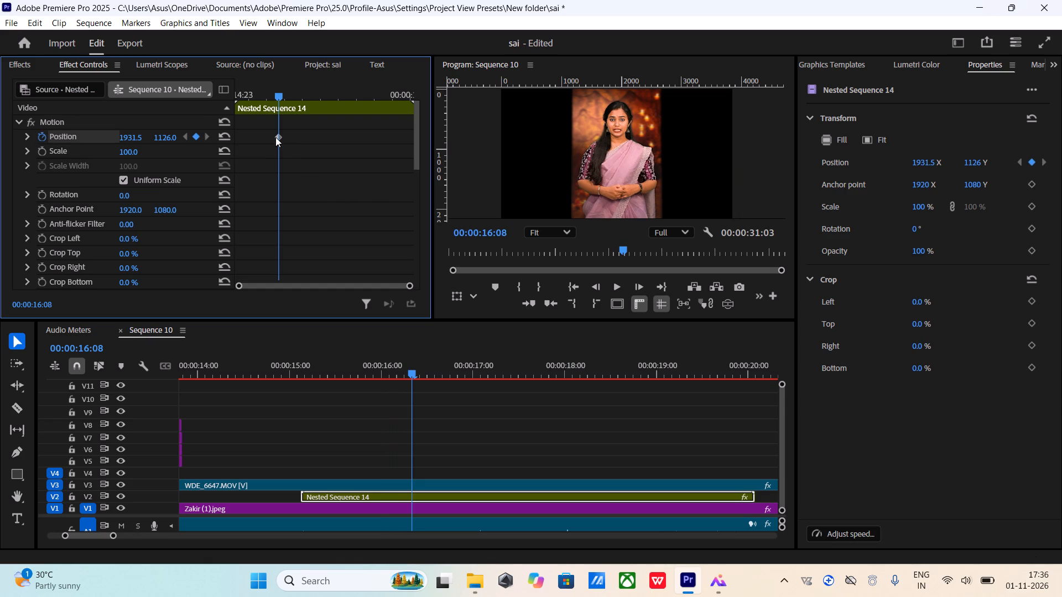
pyautogui.moveTo(275, 137); pyautogui.dragTo(227, 146)
# At 00:00:16:08, move the circular overlay to the upper left of the presenter's head, at about 1448.6, 631.9, as a second Position keyframe.
pyautogui.moveTo(607, 164); pyautogui.dragTo(591, 155)
pyautogui.click(164, 119)
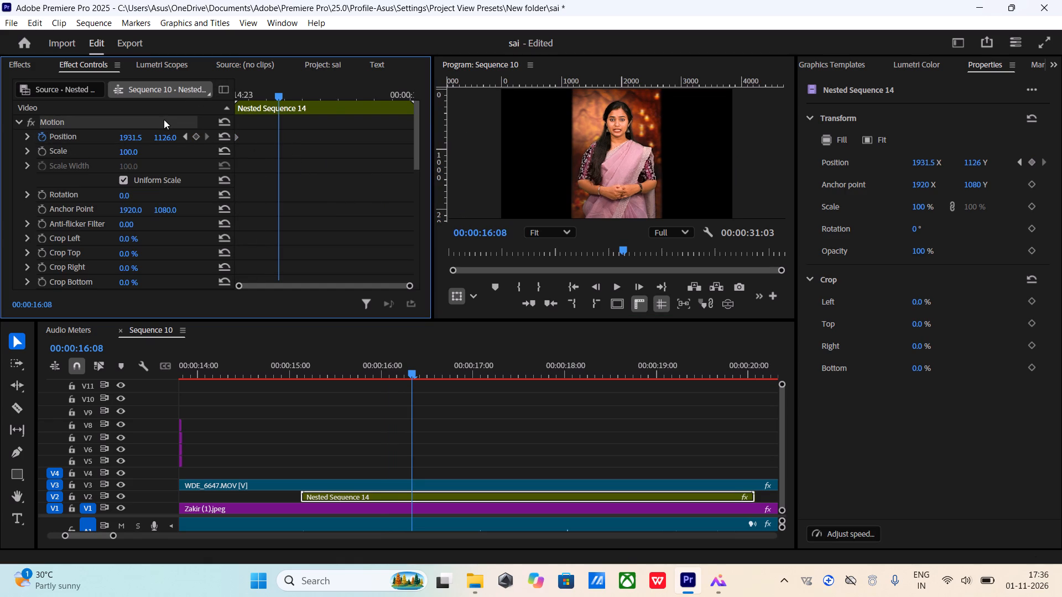
pyautogui.moveTo(624, 158); pyautogui.dragTo(602, 124)
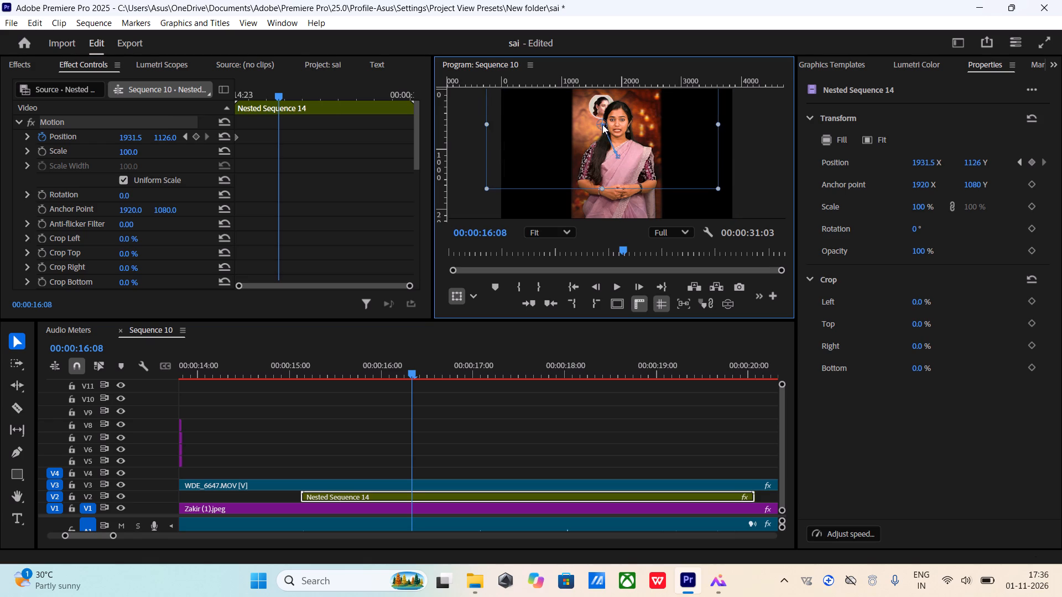
pyautogui.moveTo(602, 124); pyautogui.dragTo(615, 147)
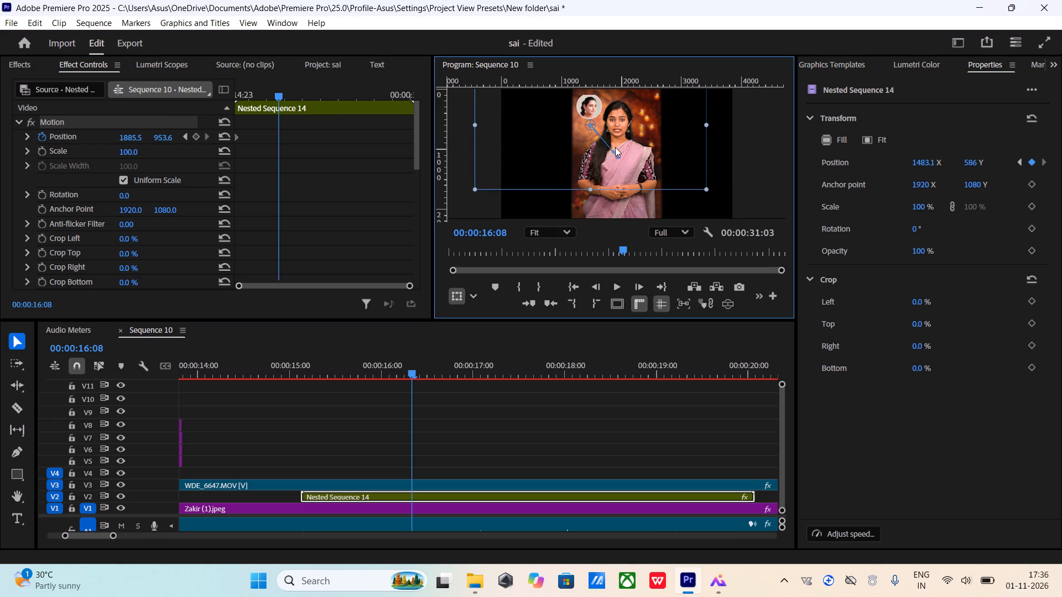
pyautogui.moveTo(615, 147); pyautogui.dragTo(598, 150)
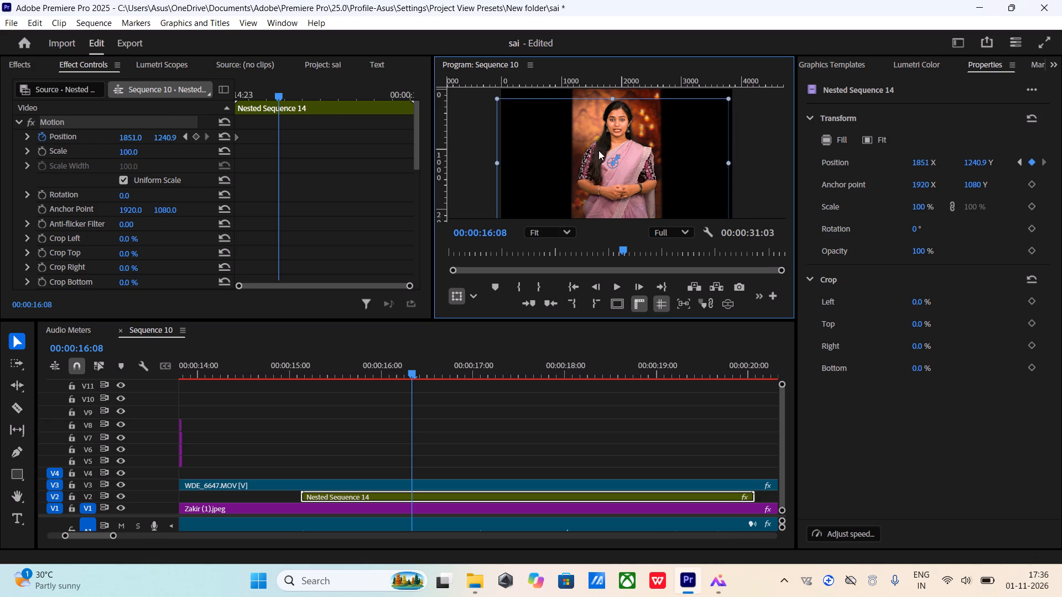
pyautogui.moveTo(598, 150); pyautogui.dragTo(588, 127)
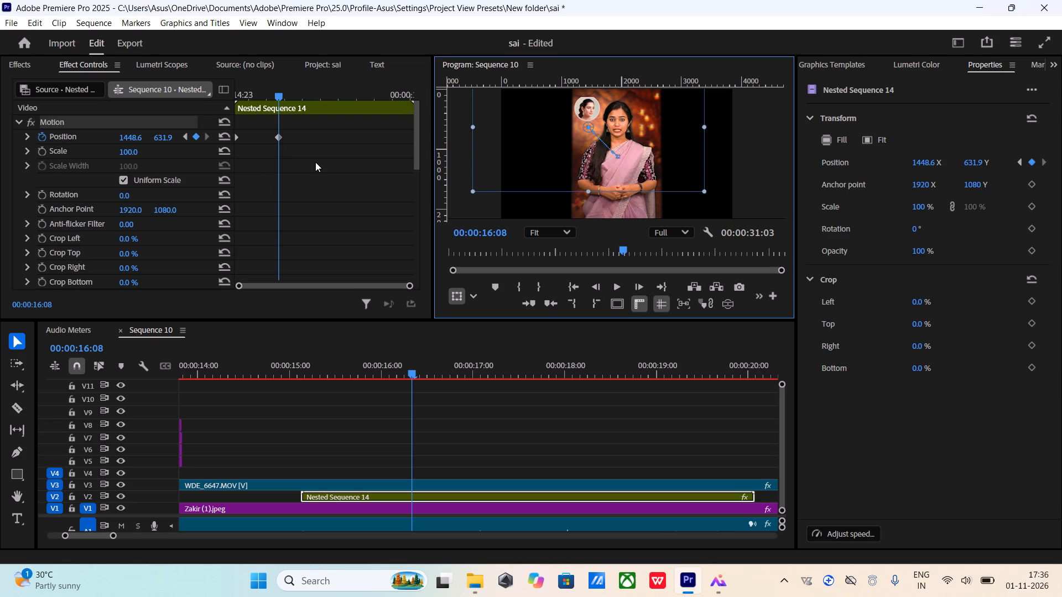
# Apply Ease Out temporal interpolation to the second Position keyframe and Ease In to the first one.
pyautogui.rightClick(278, 139)
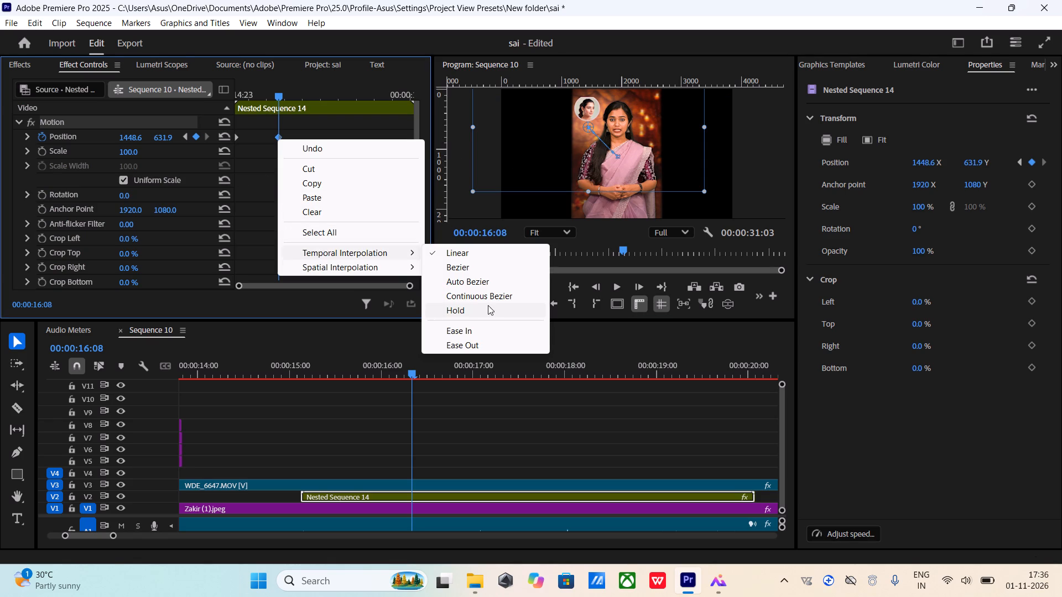
pyautogui.click(473, 342)
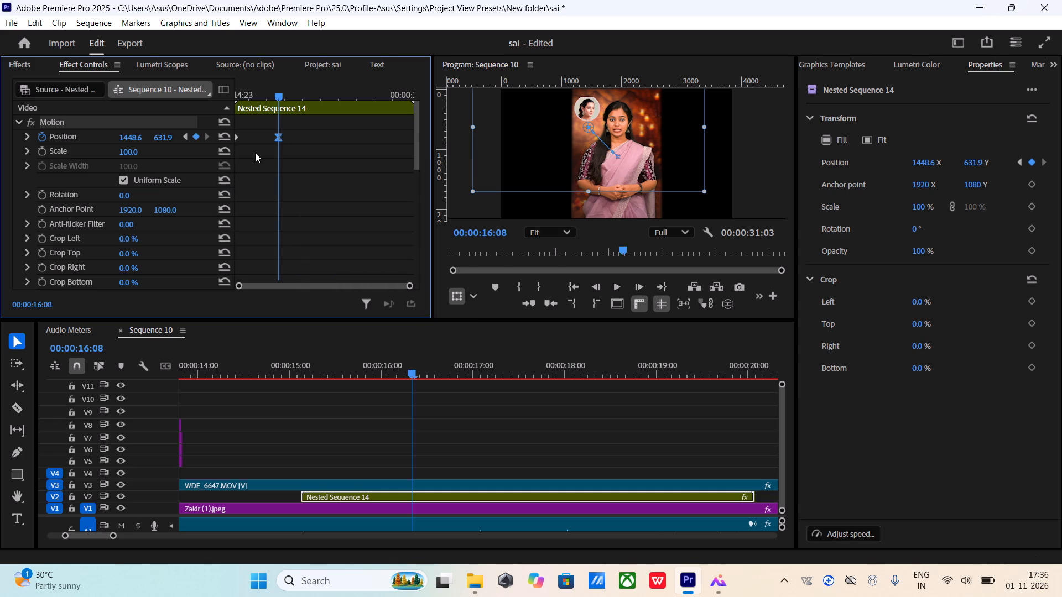
pyautogui.rightClick(236, 138)
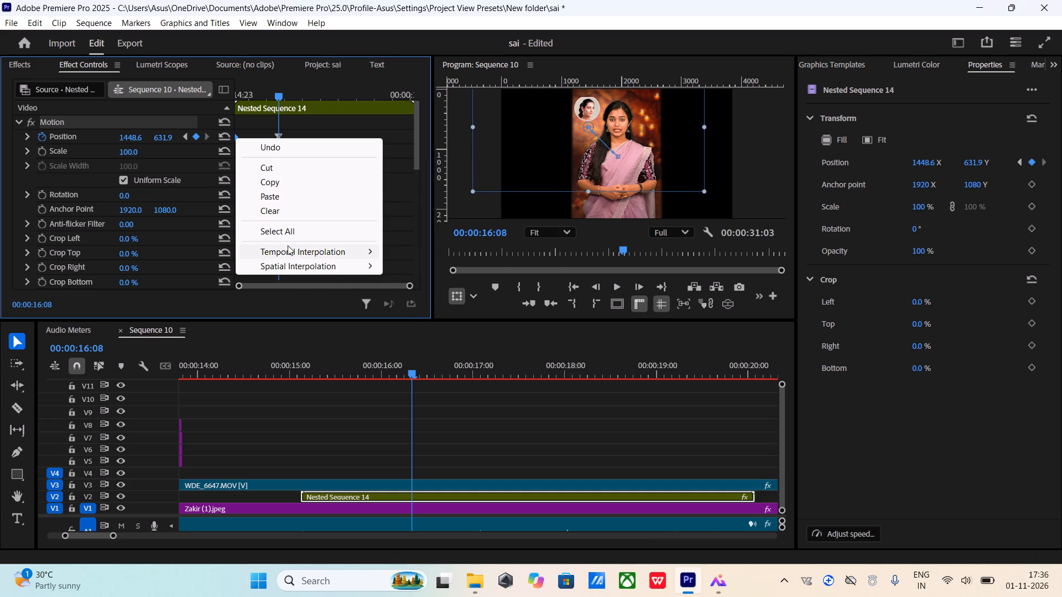
pyautogui.click(413, 329)
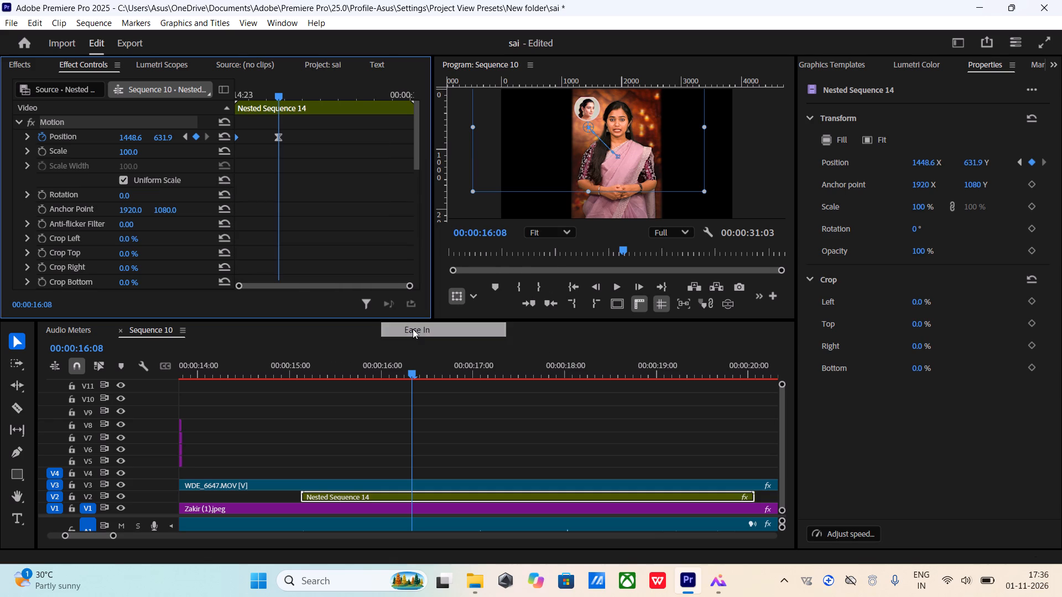
# Play back the overlay's position animation from the clip's start at 00:00:15:03.
pyautogui.moveTo(277, 90); pyautogui.dragTo(211, 124)
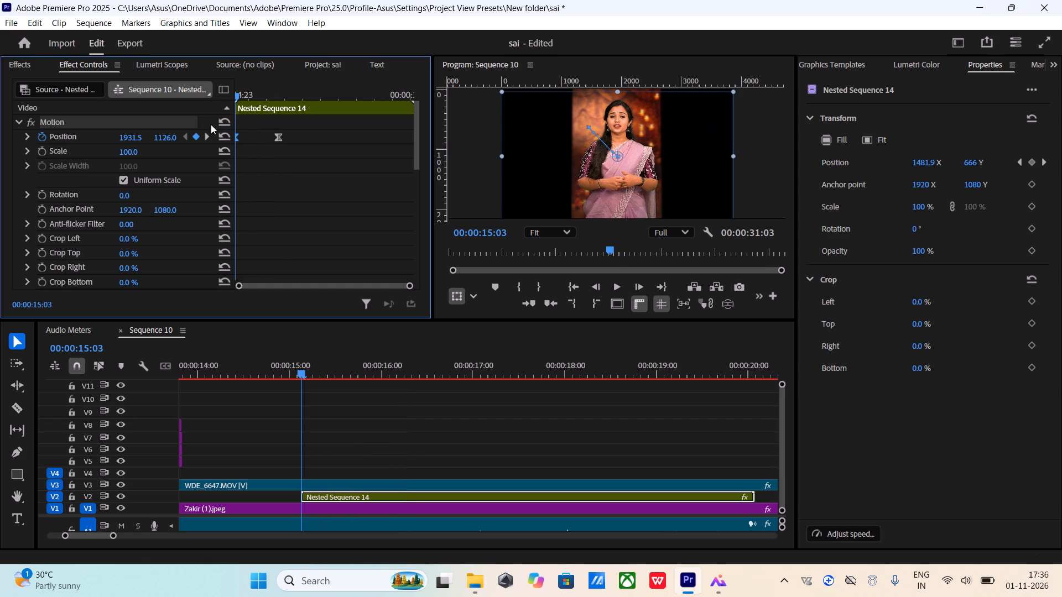
pyautogui.moveTo(211, 124); pyautogui.dragTo(207, 127)
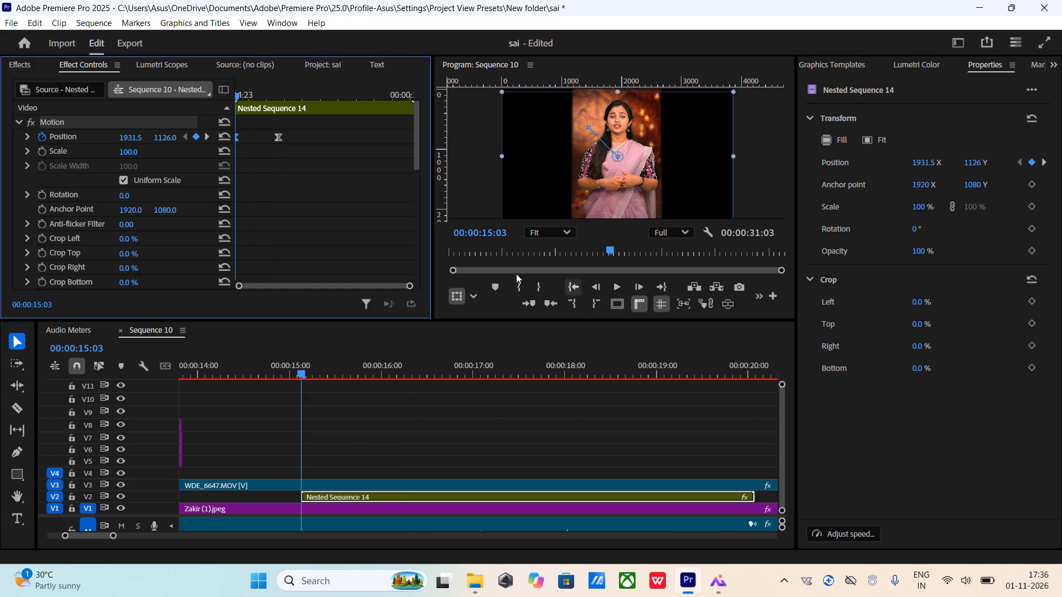
pyautogui.click(181, 146)
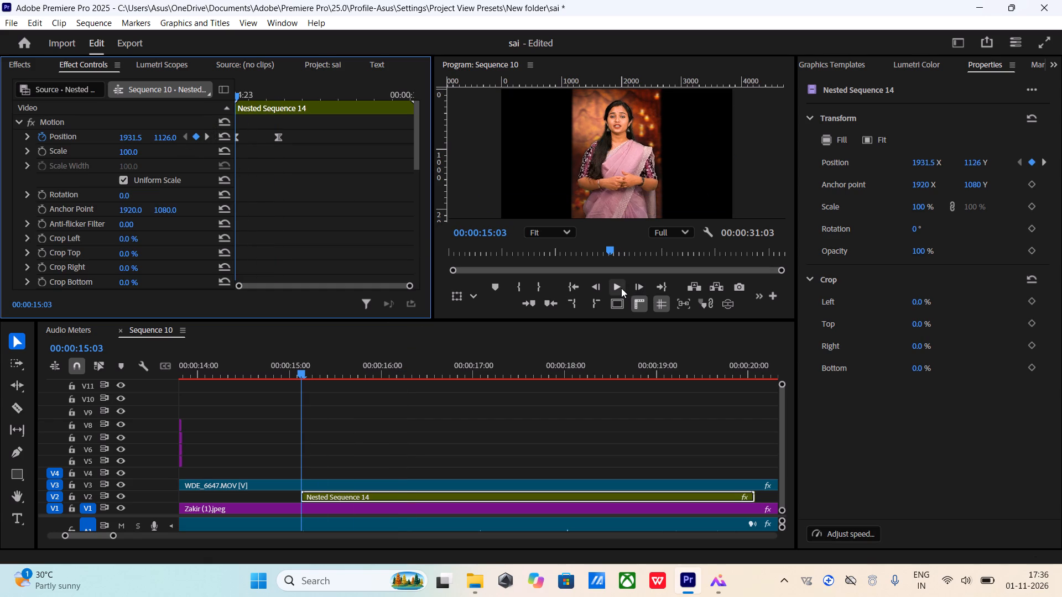
pyautogui.click(621, 288)
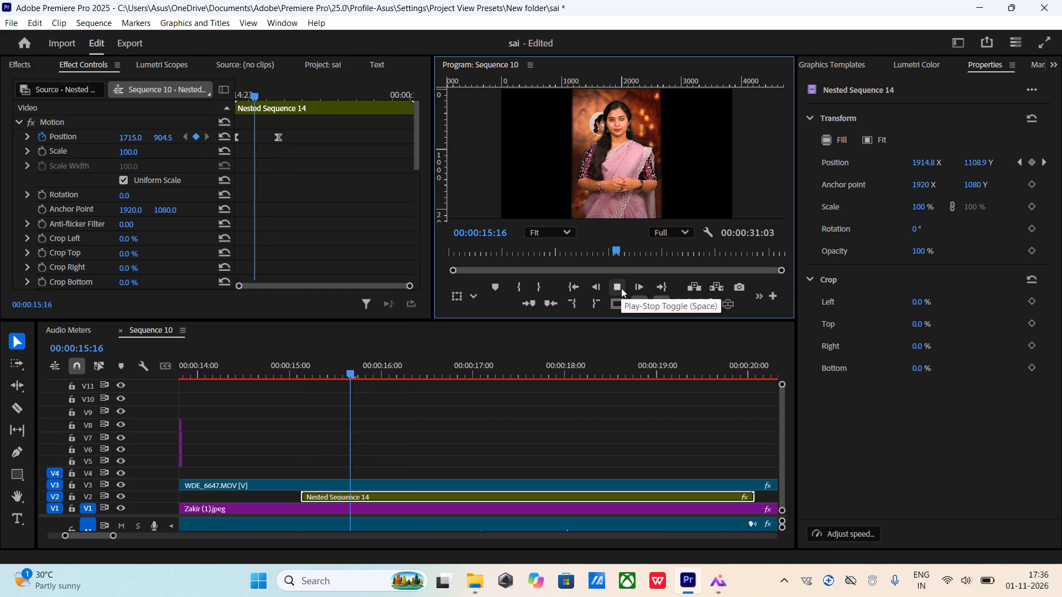
# Stop the overlay playback, then close Premiere Pro, saving the changes to sai.prproj.
pyautogui.click(621, 288)
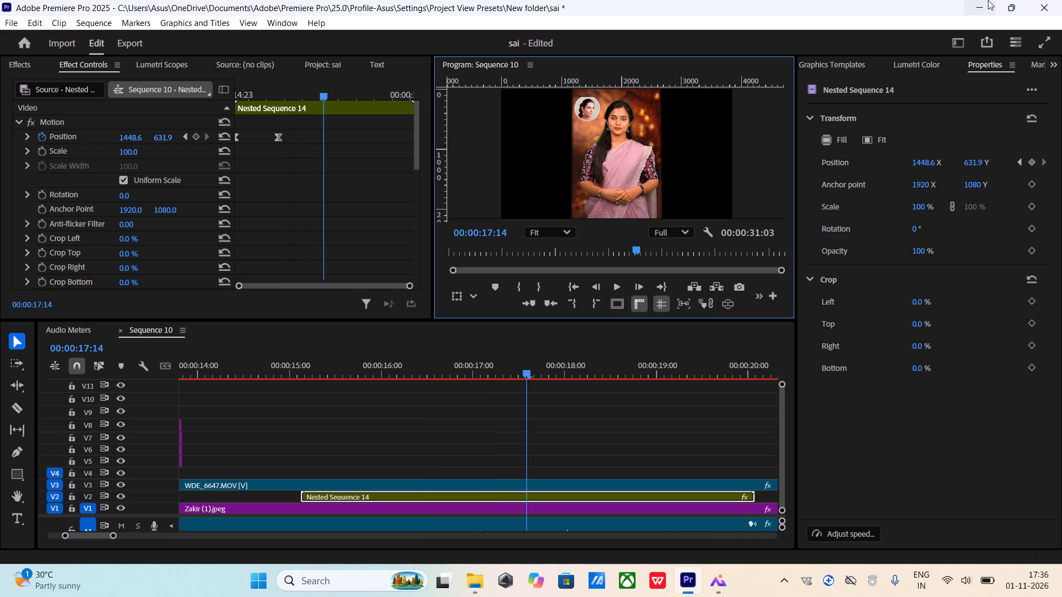
pyautogui.click(1040, 0)
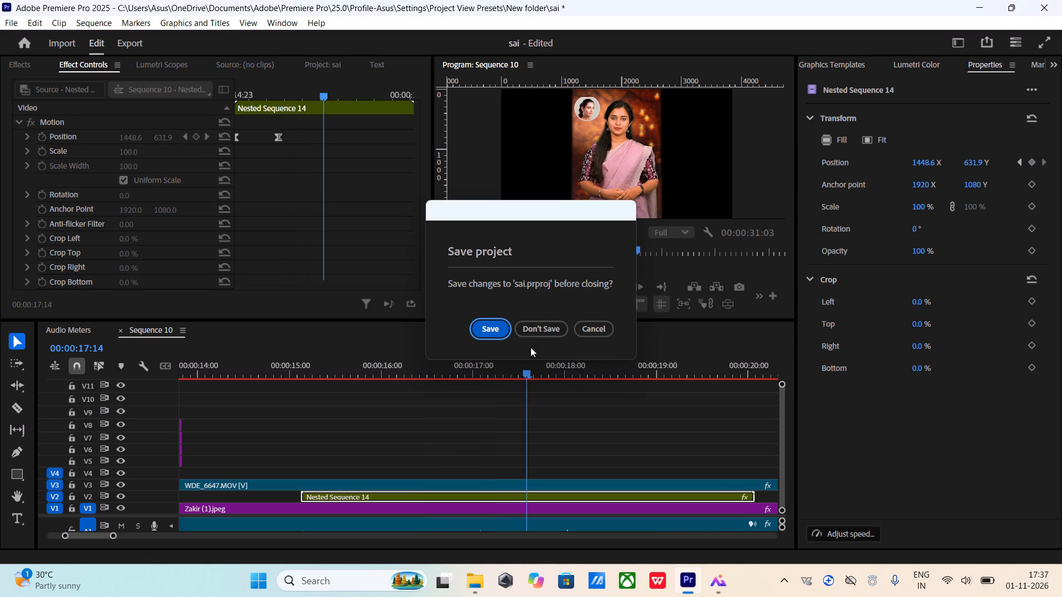
pyautogui.click(491, 332)
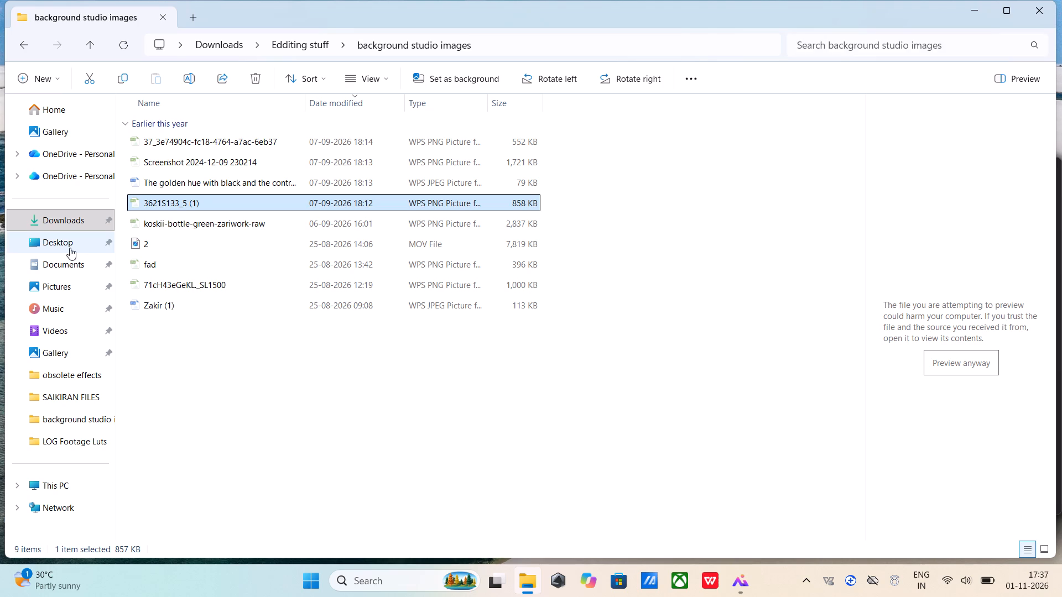
# Open the video WDE_6651.MOV (1) from the Downloads folder for viewing and close the viewer.
pyautogui.click(84, 226)
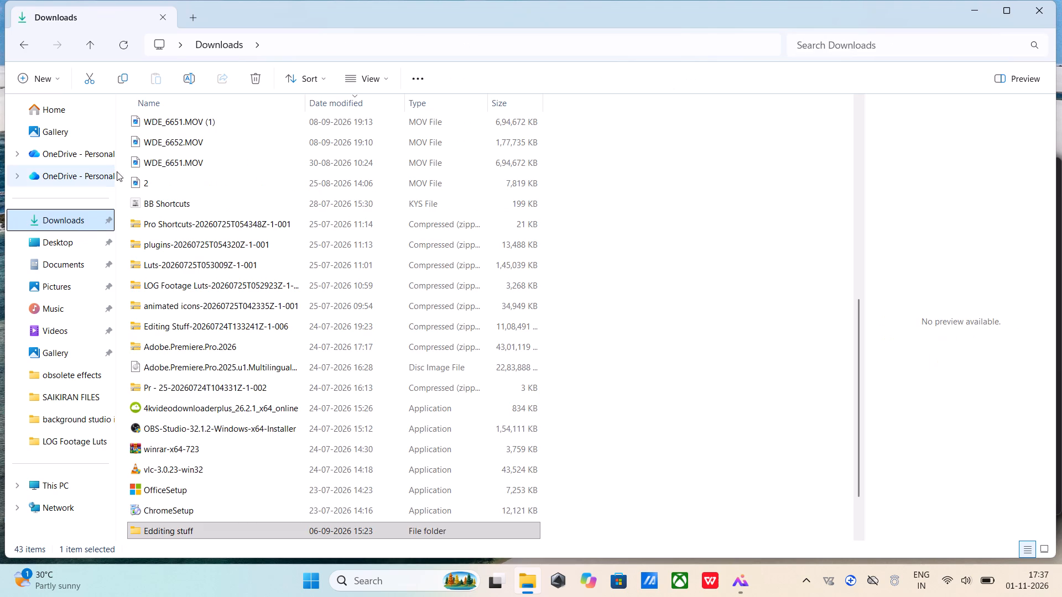
pyautogui.doubleClick(203, 124)
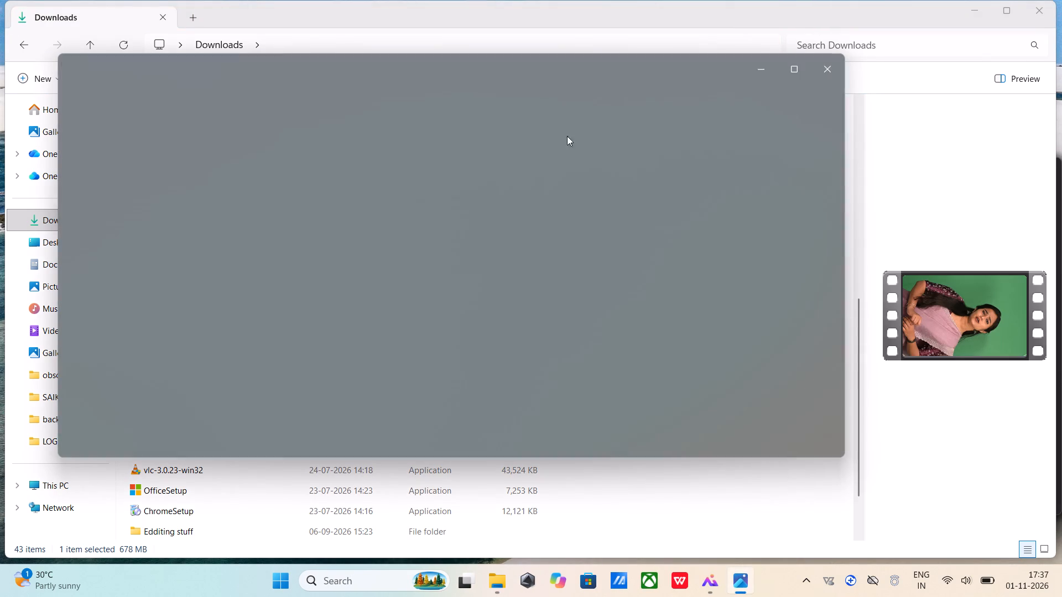
pyautogui.click(834, 70)
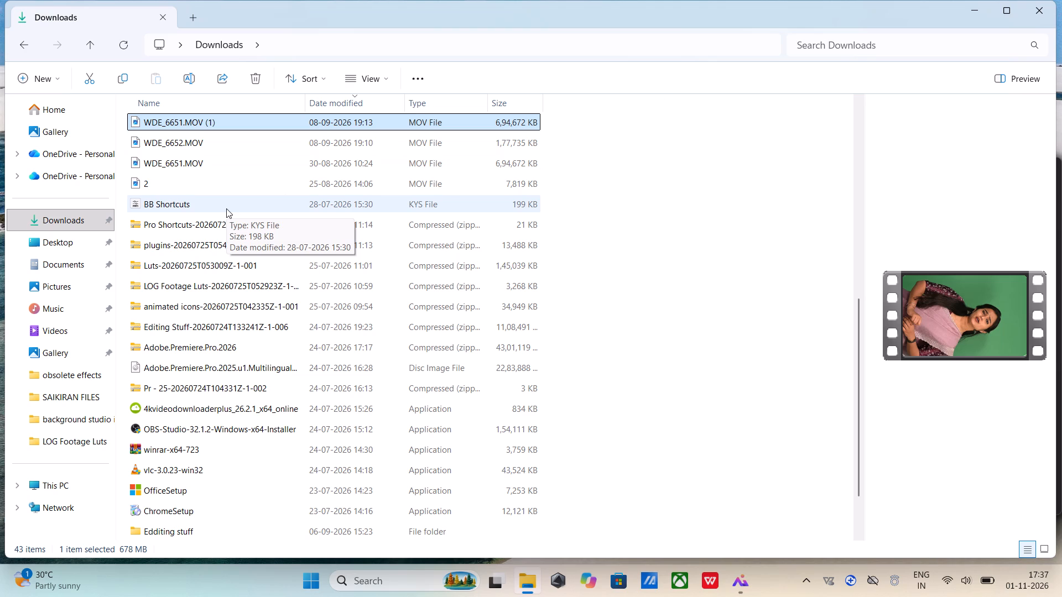
# Look through the important Luts and T_FN_Dreams folders inside the downloaded Luts archive, then close the file window.
pyautogui.doubleClick(177, 261)
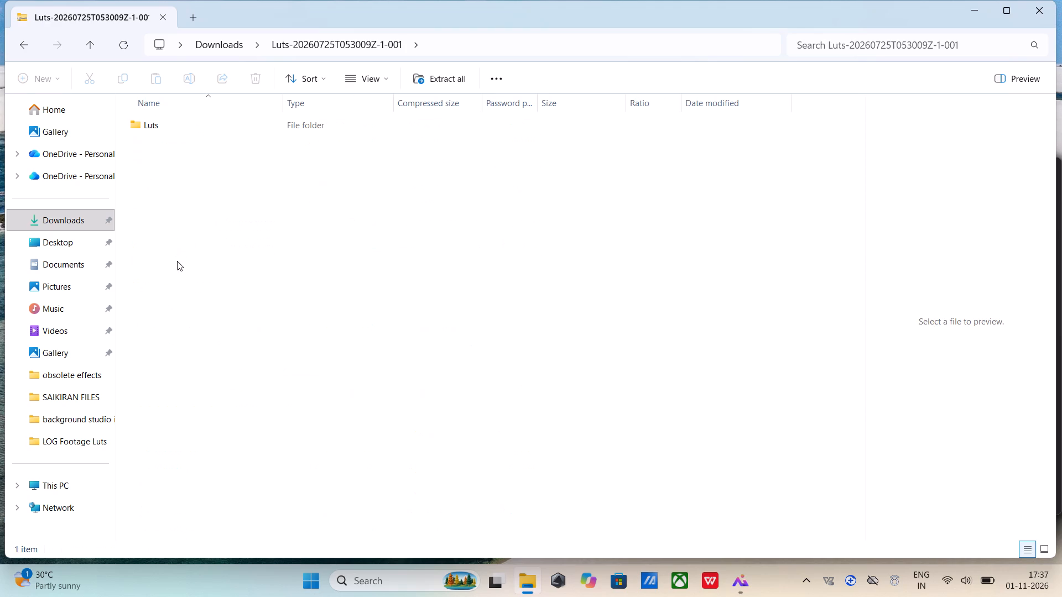
pyautogui.doubleClick(188, 129)
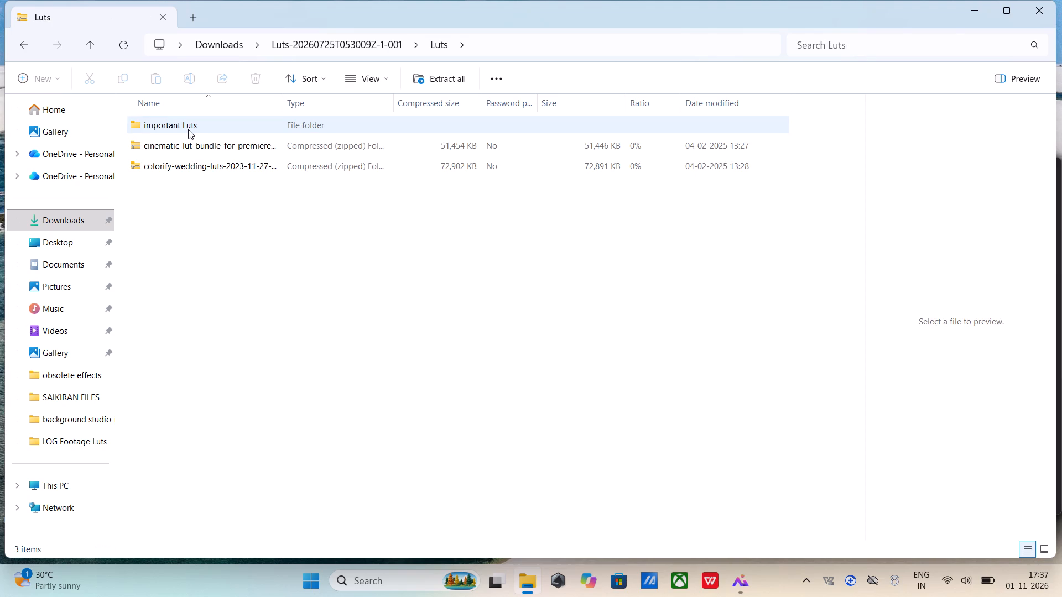
pyautogui.doubleClick(188, 129)
pyautogui.click(188, 129)
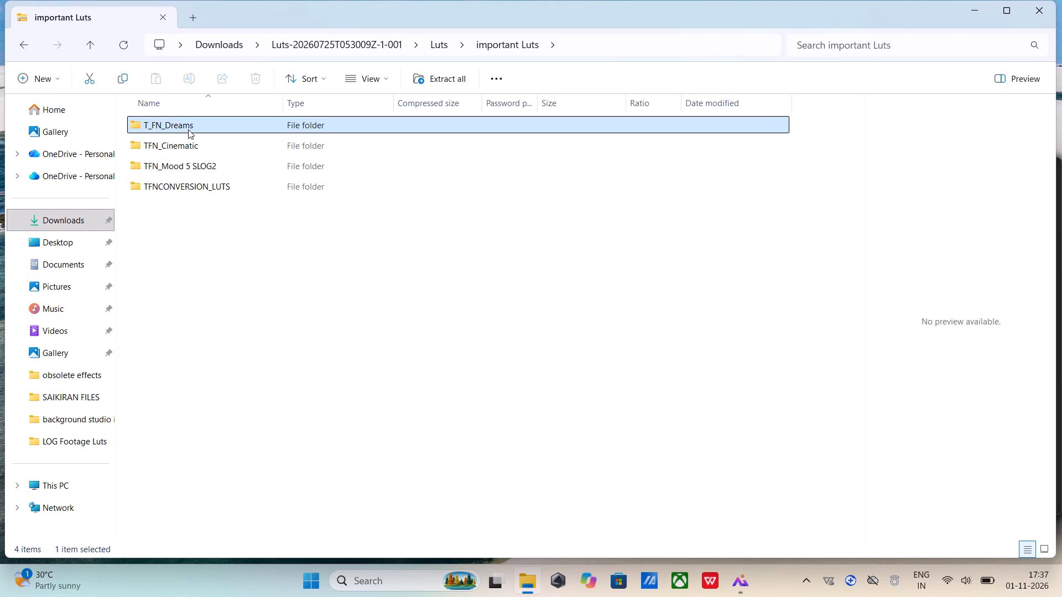
pyautogui.doubleClick(188, 129)
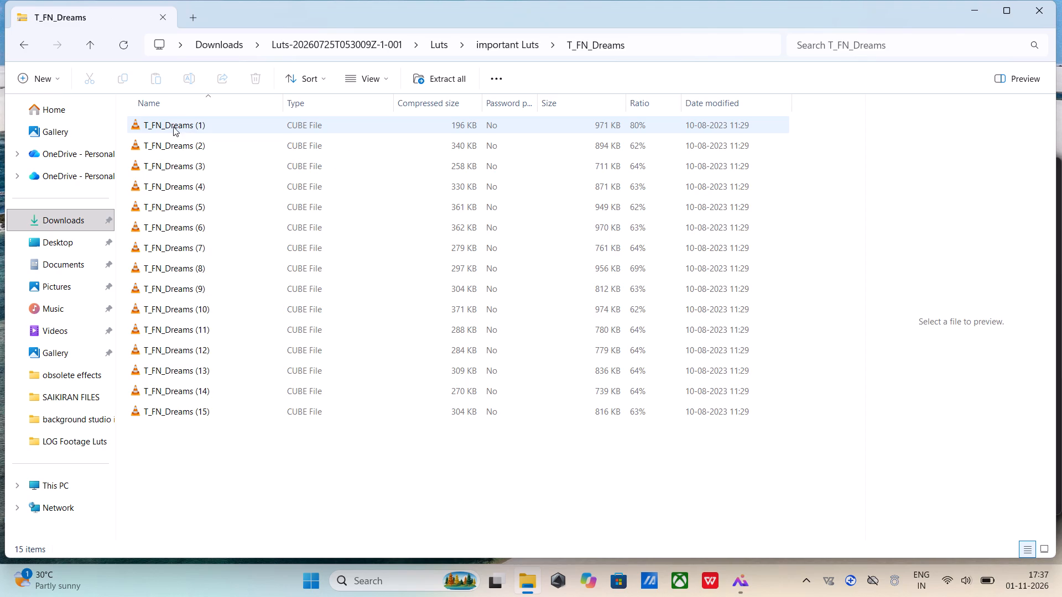
pyautogui.click(23, 50)
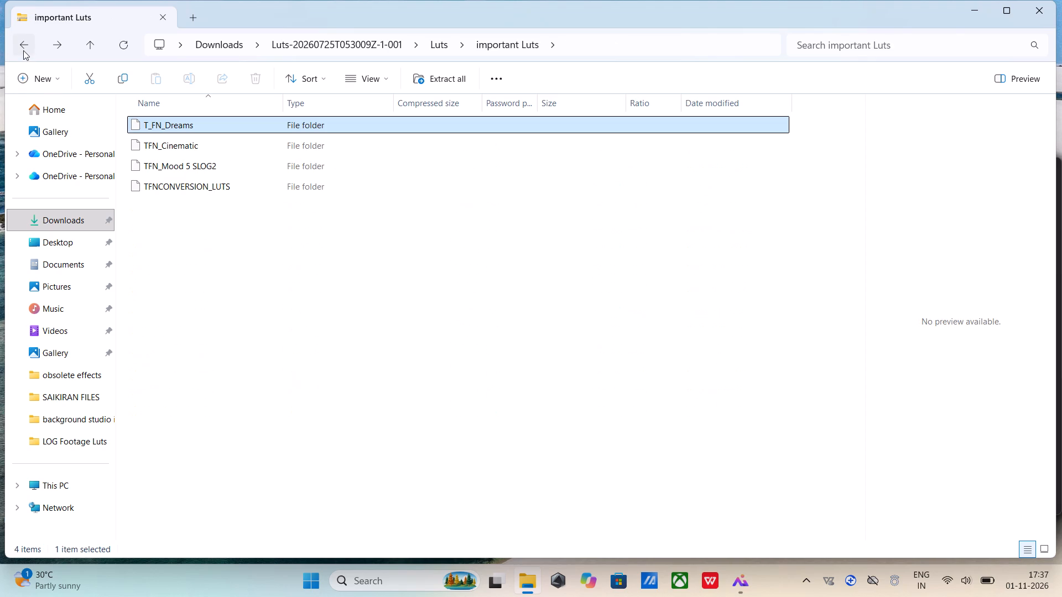
pyautogui.click(23, 50)
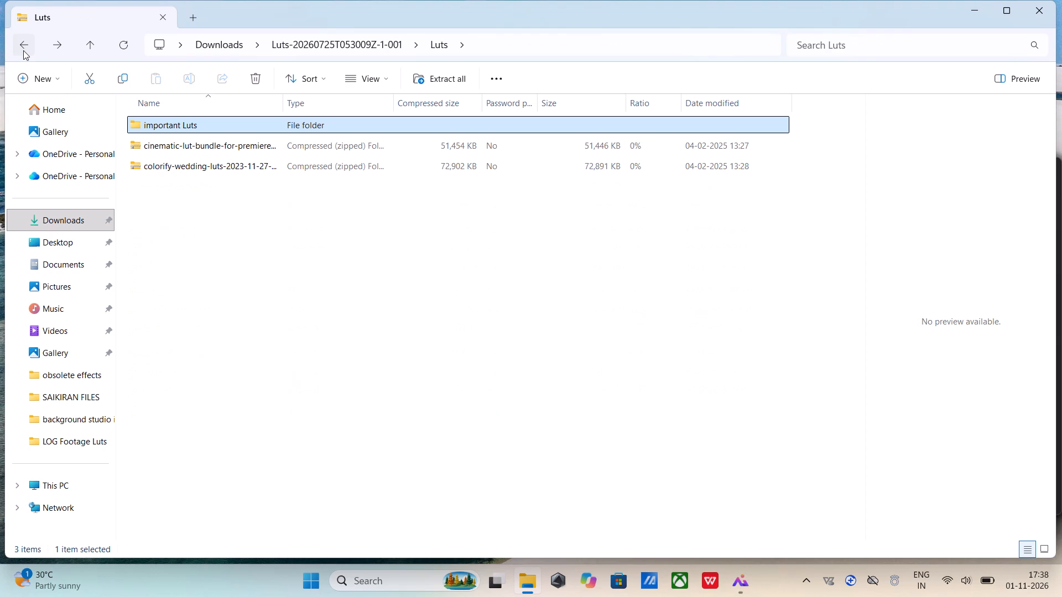
pyautogui.click(23, 50)
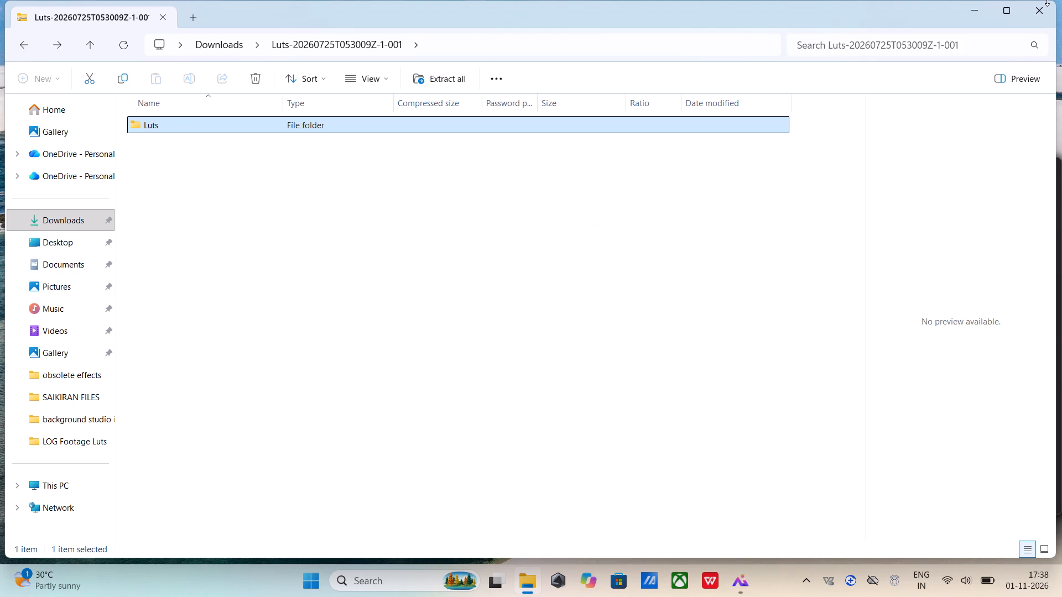
pyautogui.moveTo(1047, 0); pyautogui.dragTo(1038, 14)
pyautogui.click(1038, 14)
pyautogui.click(1025, 32)
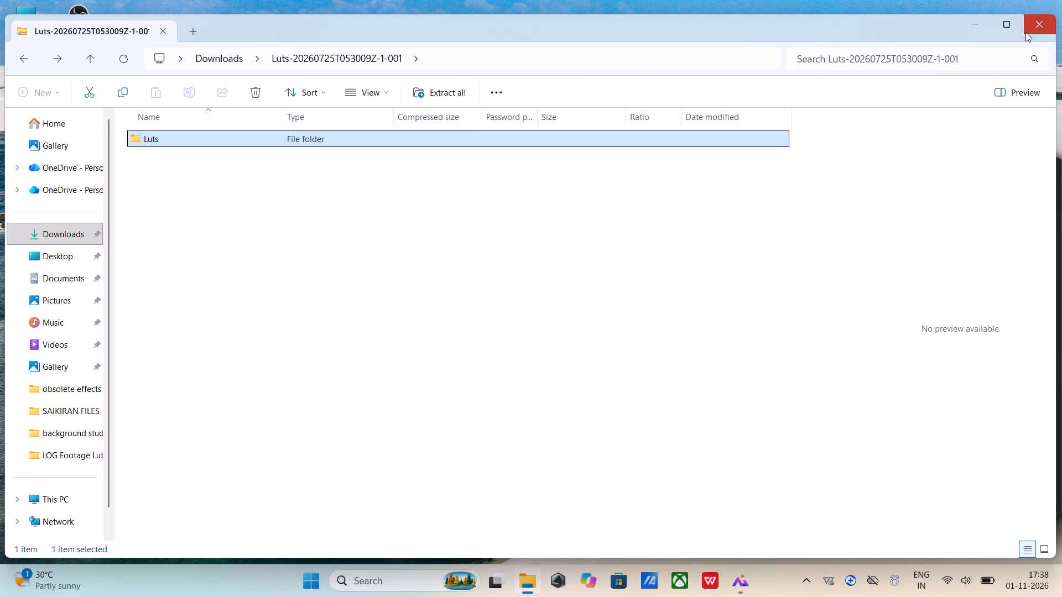
# Close all the open image viewer windows showing the saree pictures.
pyautogui.click(1051, 175)
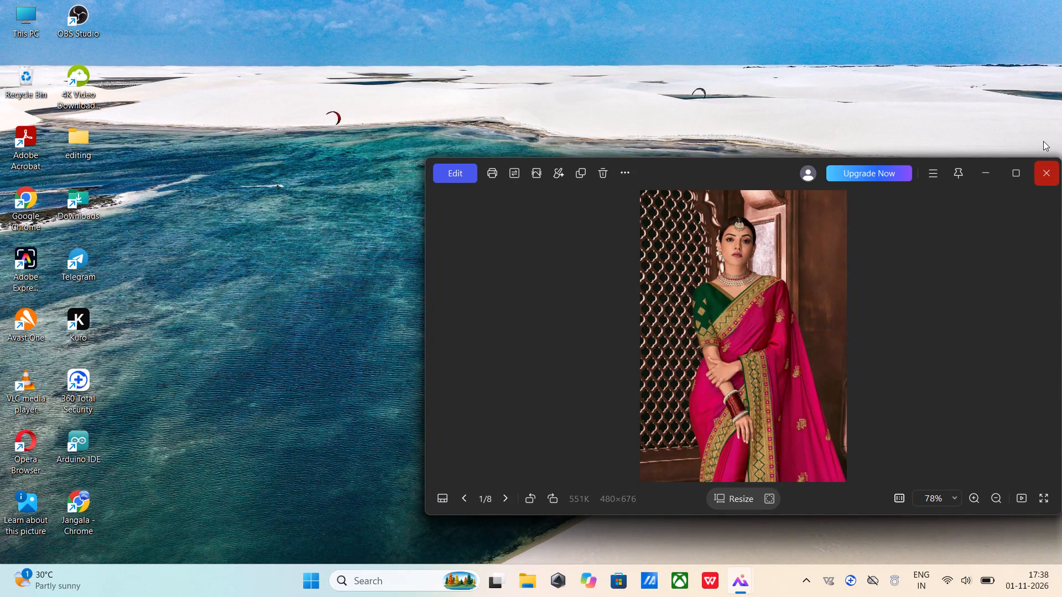
pyautogui.click(1043, 180)
pyautogui.click(1055, 184)
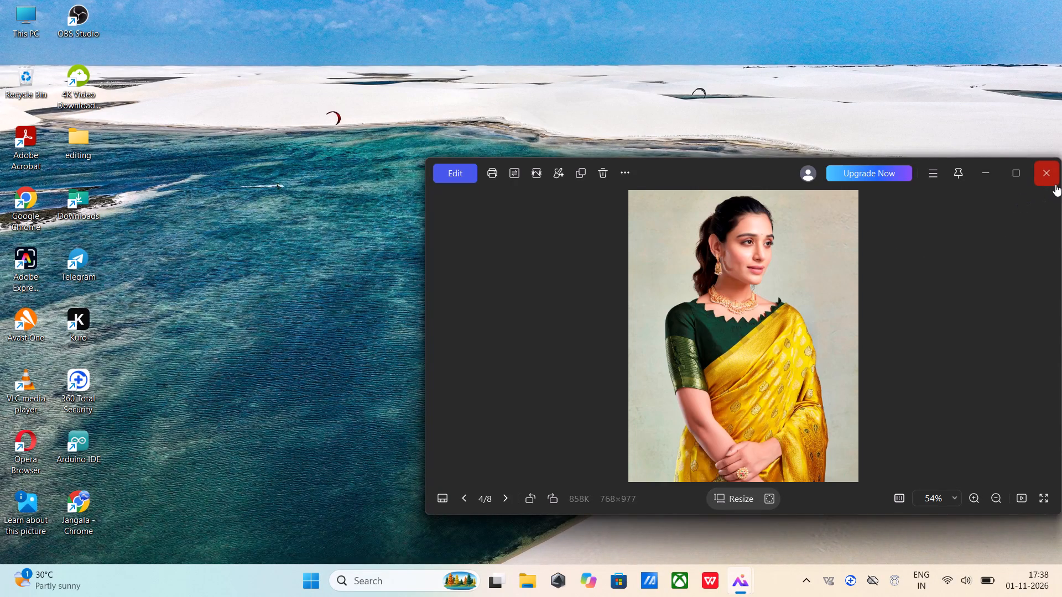
pyautogui.doubleClick(1055, 184)
pyautogui.tripleClick(1047, 175)
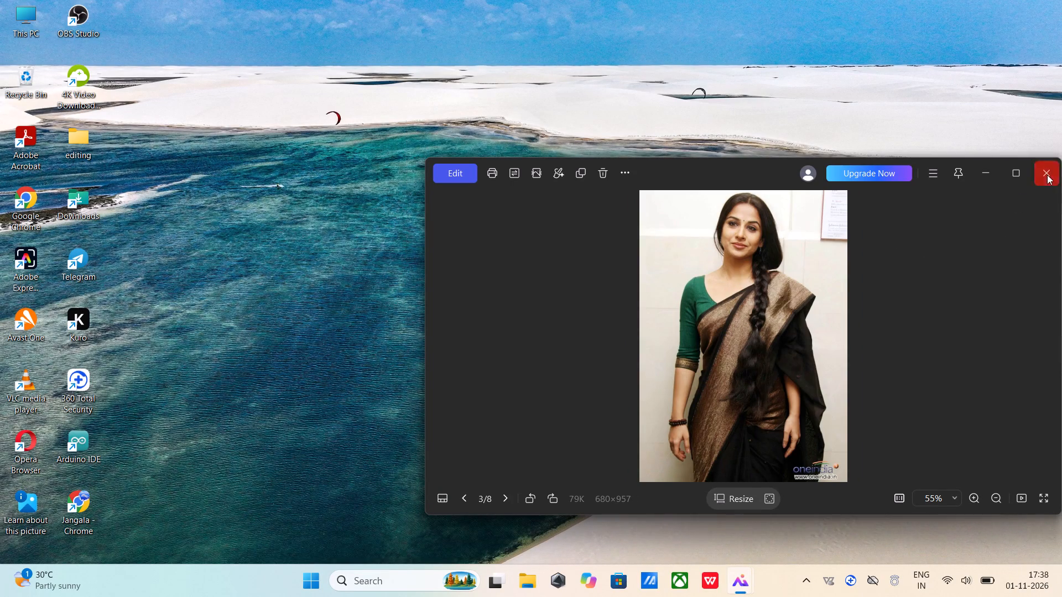
pyautogui.doubleClick(1047, 175)
pyautogui.doubleClick(1043, 174)
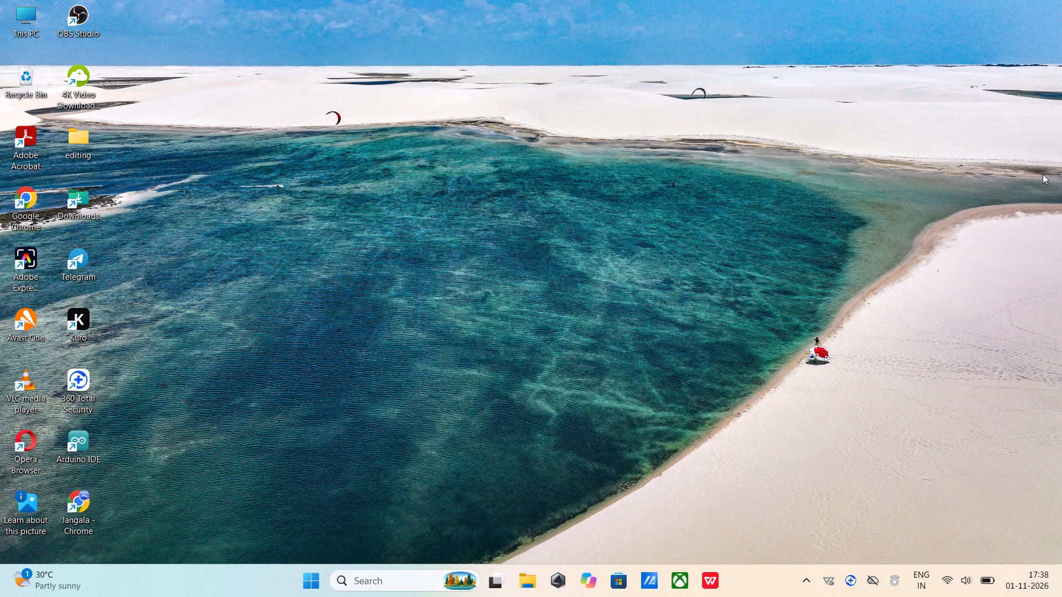
# Launch WhatsApp from the recent apps in Windows search.
pyautogui.click(413, 579)
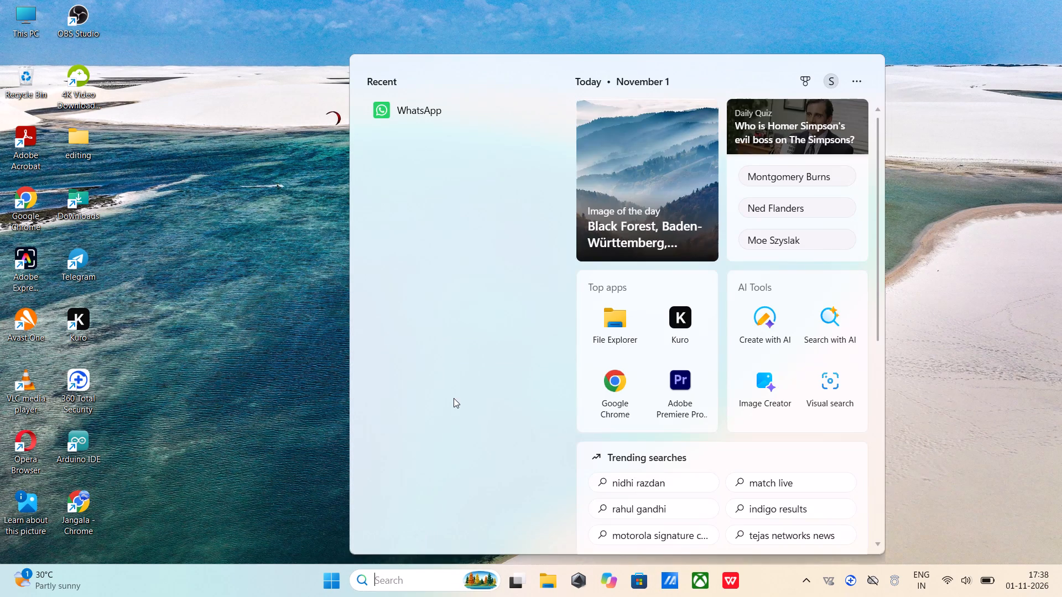
pyautogui.click(403, 111)
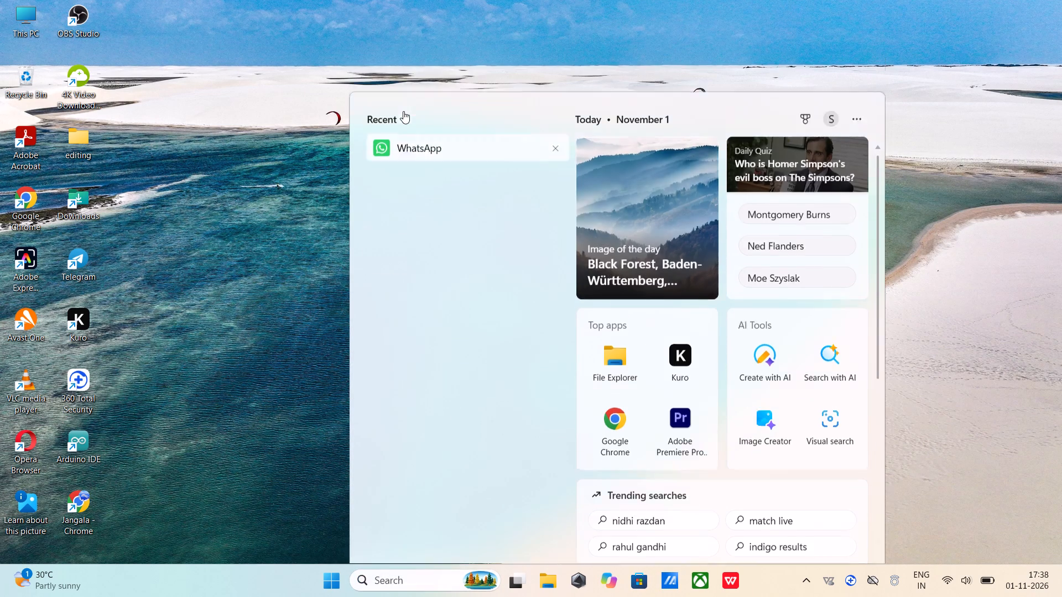